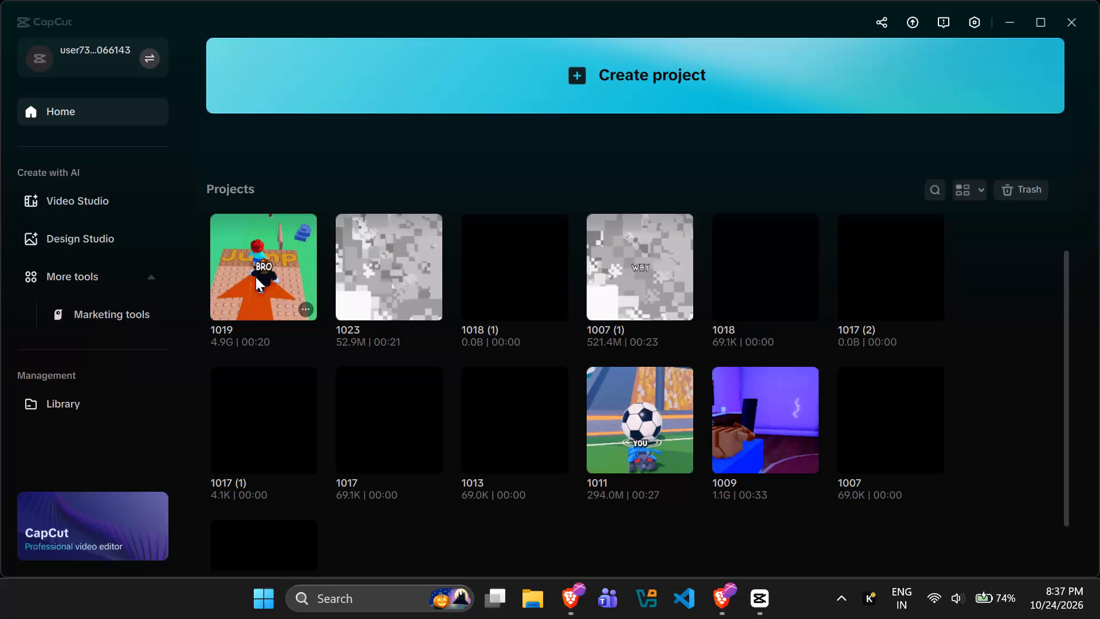
Open project 1019 and rename its 6th timeline as "6th failed miserably".
left_click(256, 277)
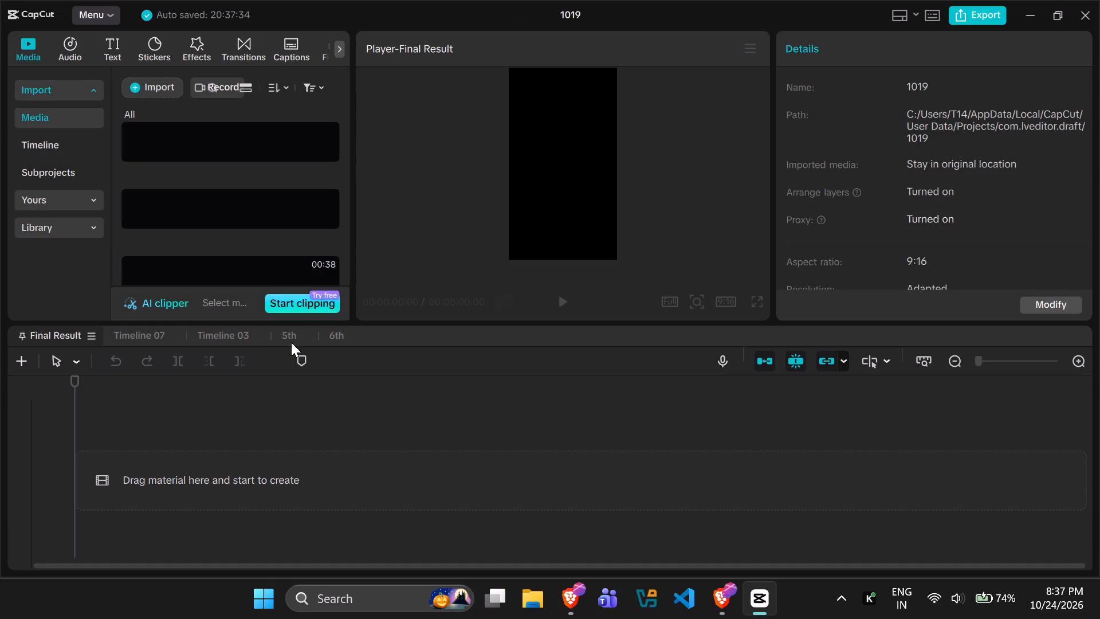
left_click(331, 330)
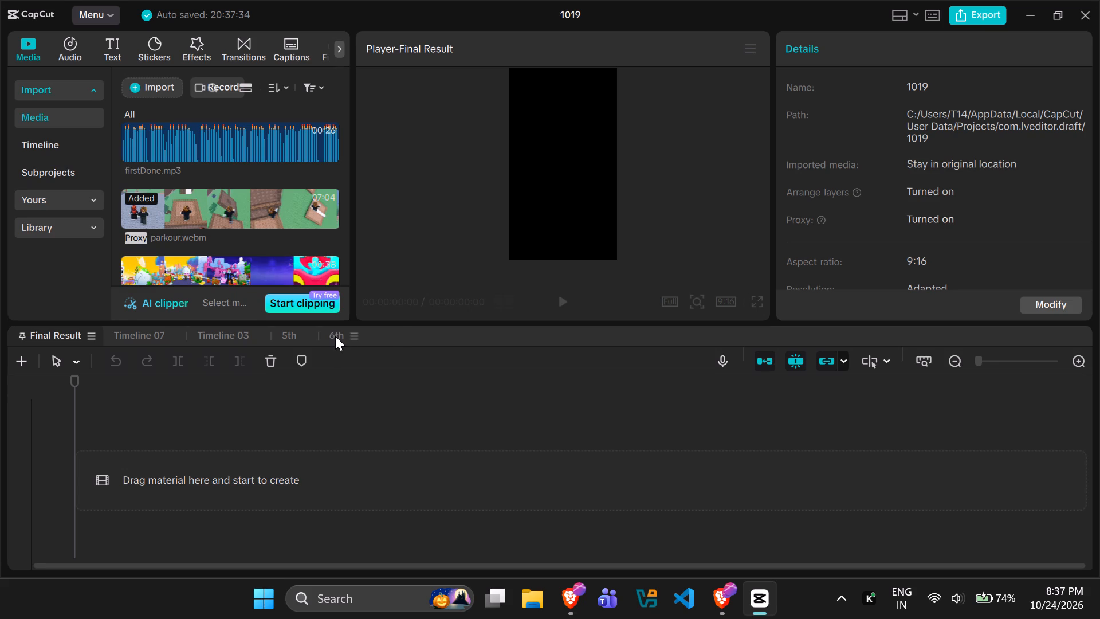
double_click(336, 336)
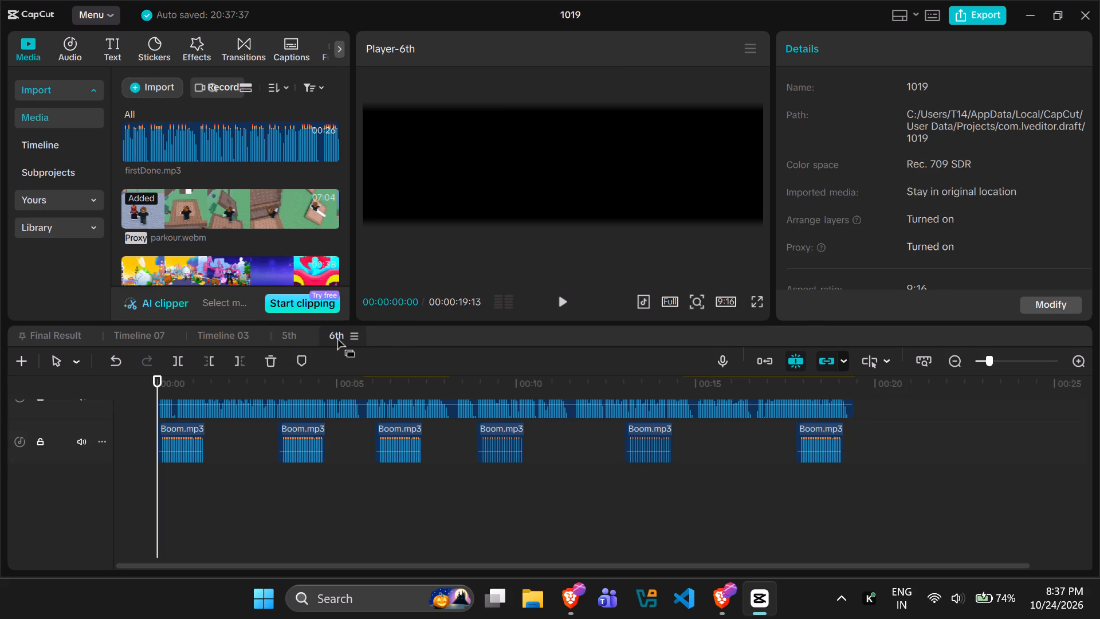
left_click(336, 336)
right_click(336, 336)
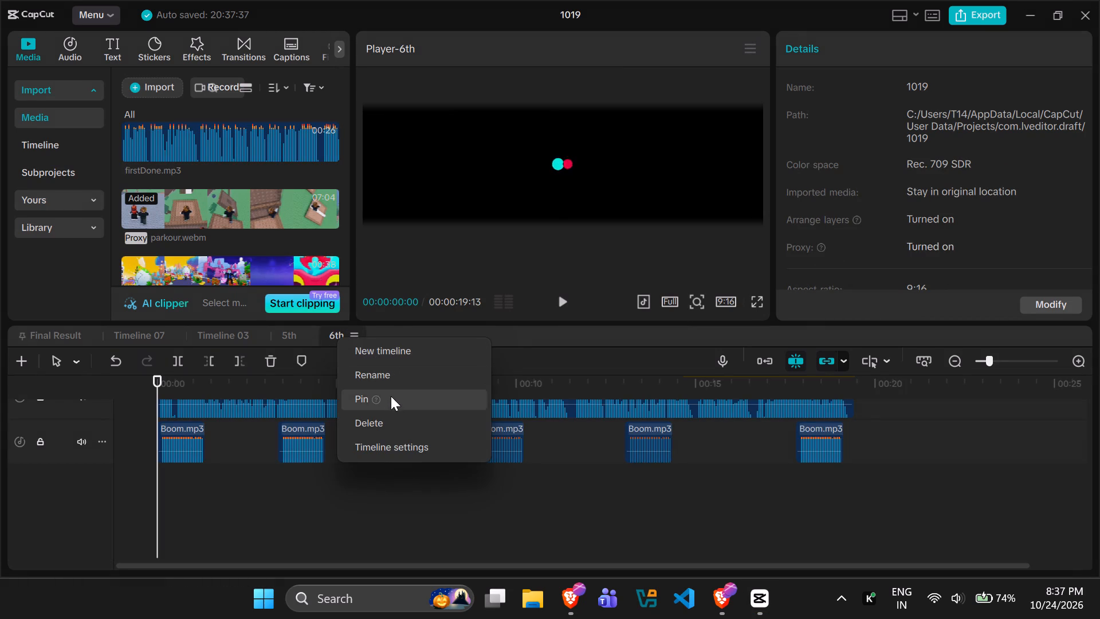
left_click(389, 383)
key("space")
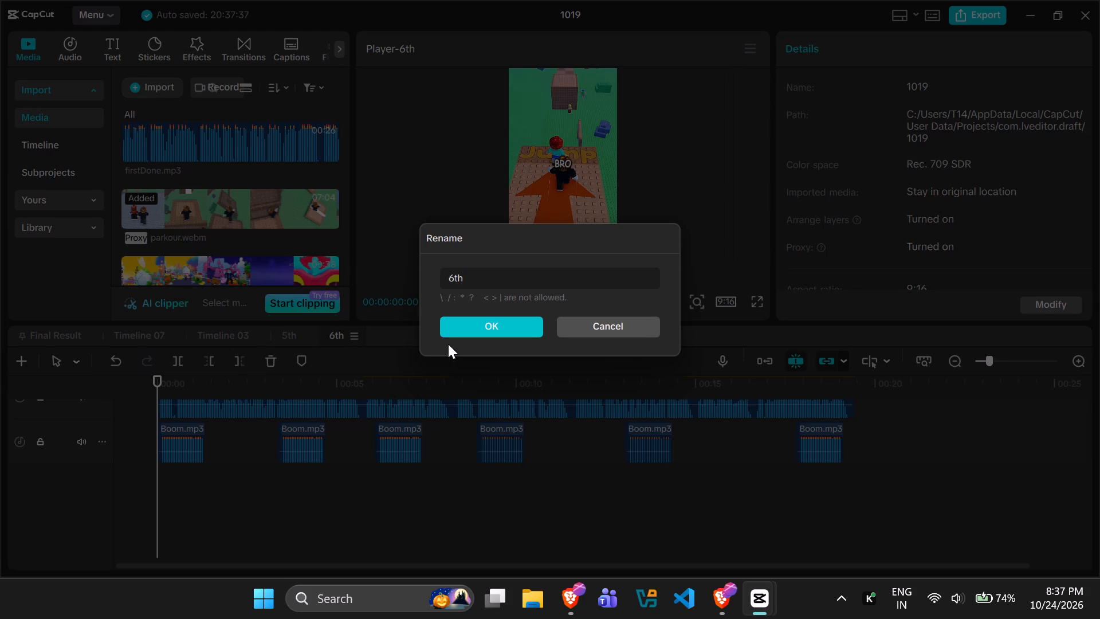
type("failed miserably")
key("Return")
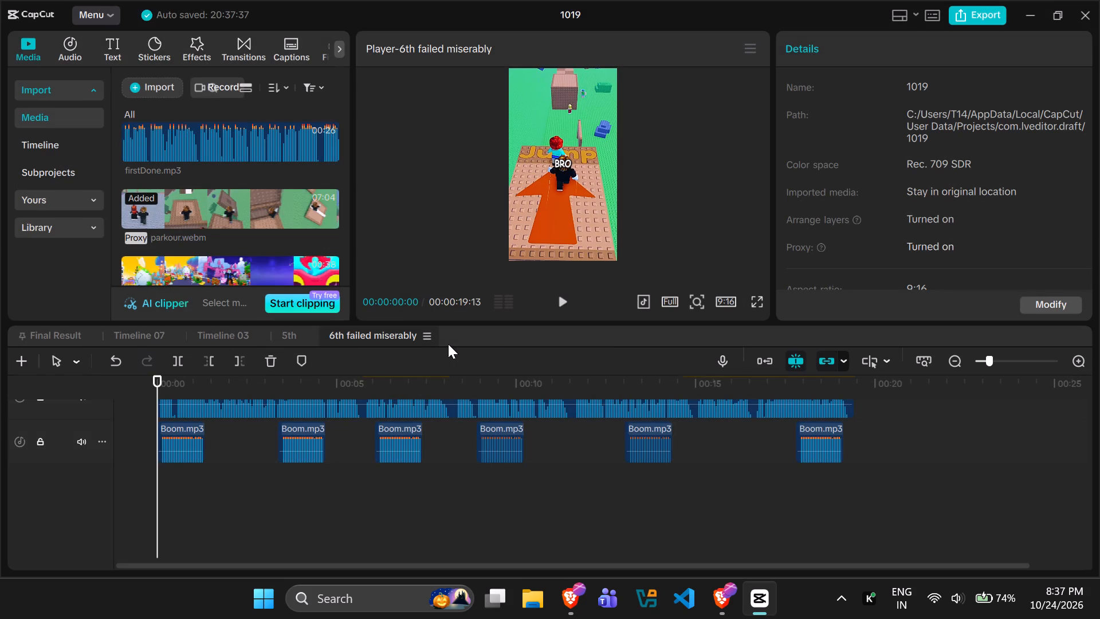
Close project 1019, open project 1023 and display its First timeline.
left_click(1088, 4)
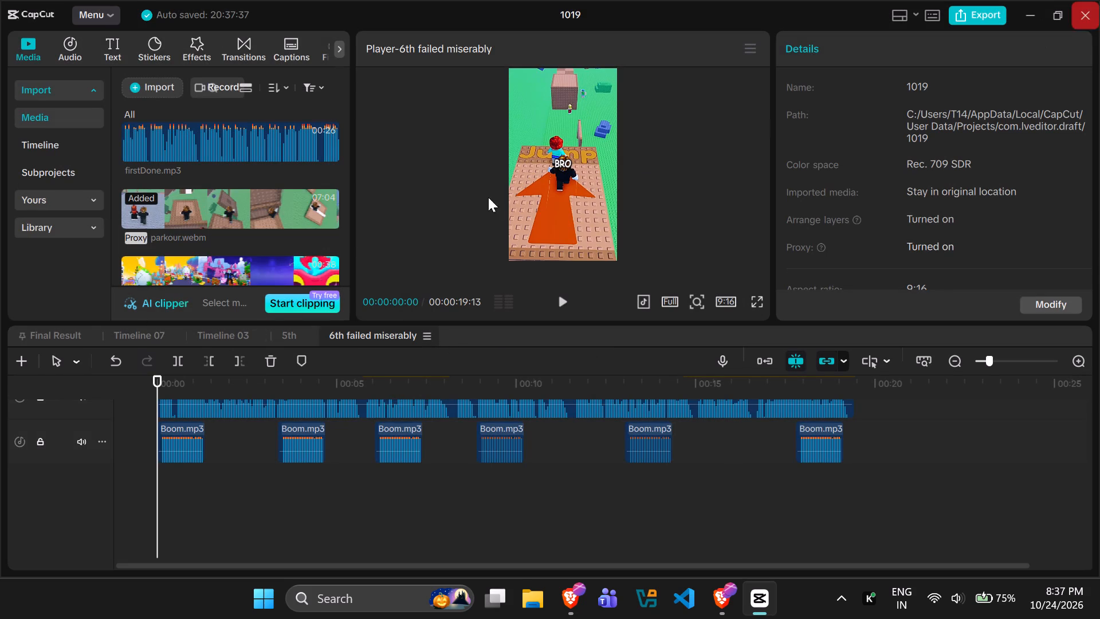
scroll(400, 405, "down", 4)
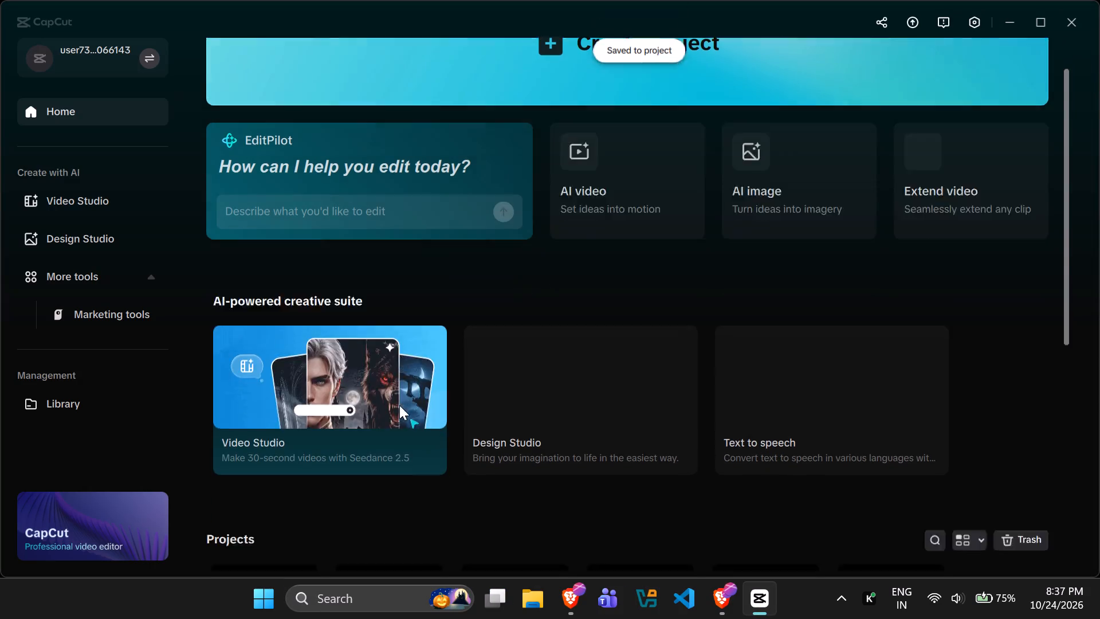
scroll(423, 405, "down", 5)
left_click(380, 379)
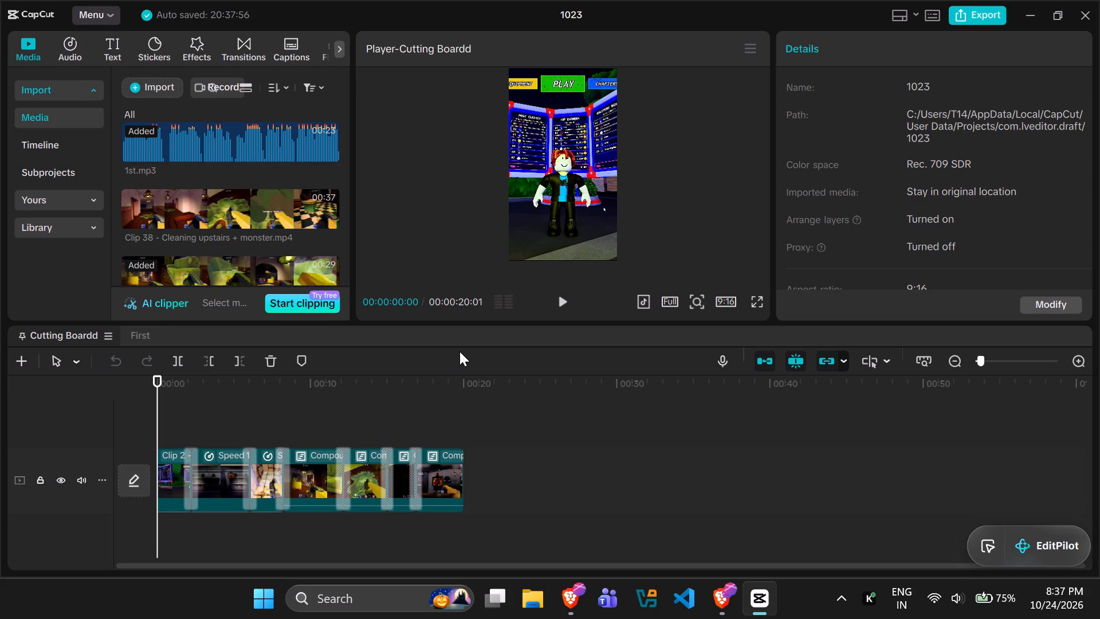
left_click(143, 335)
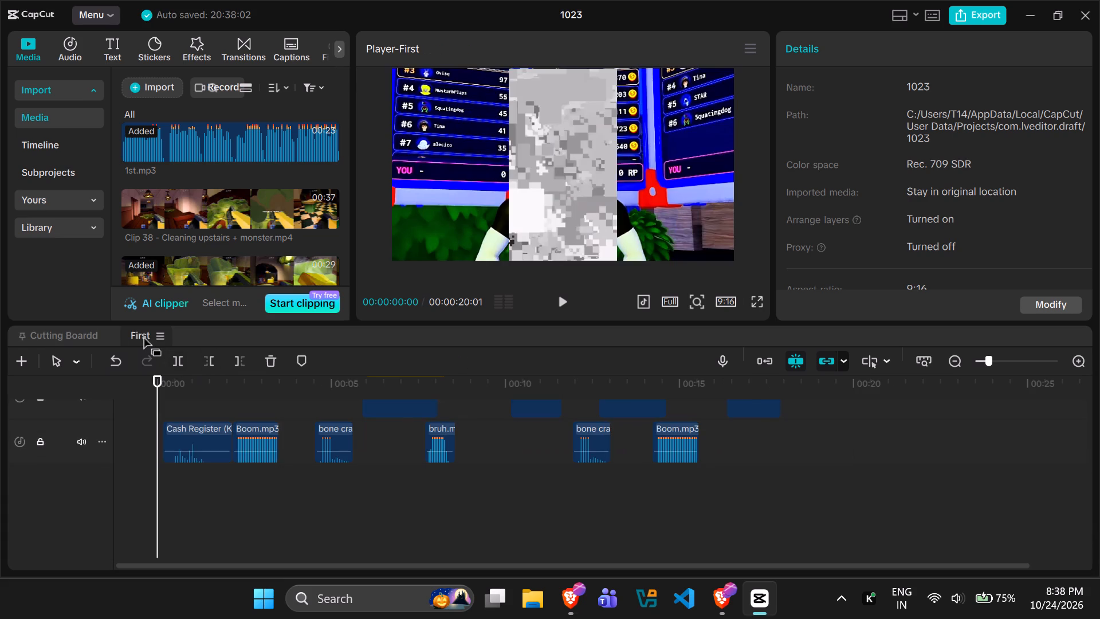
Delete the 1st.mp3 voice-over clip from the First timeline.
scroll(211, 493, "up", 11)
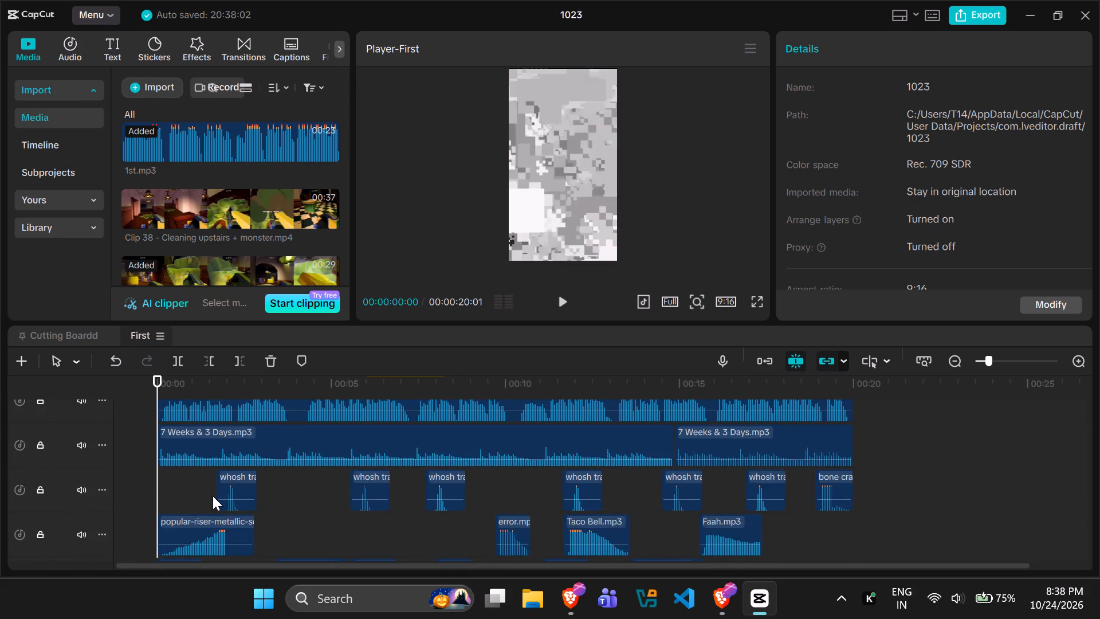
scroll(213, 496, "up", 5)
scroll(213, 496, "down", 3)
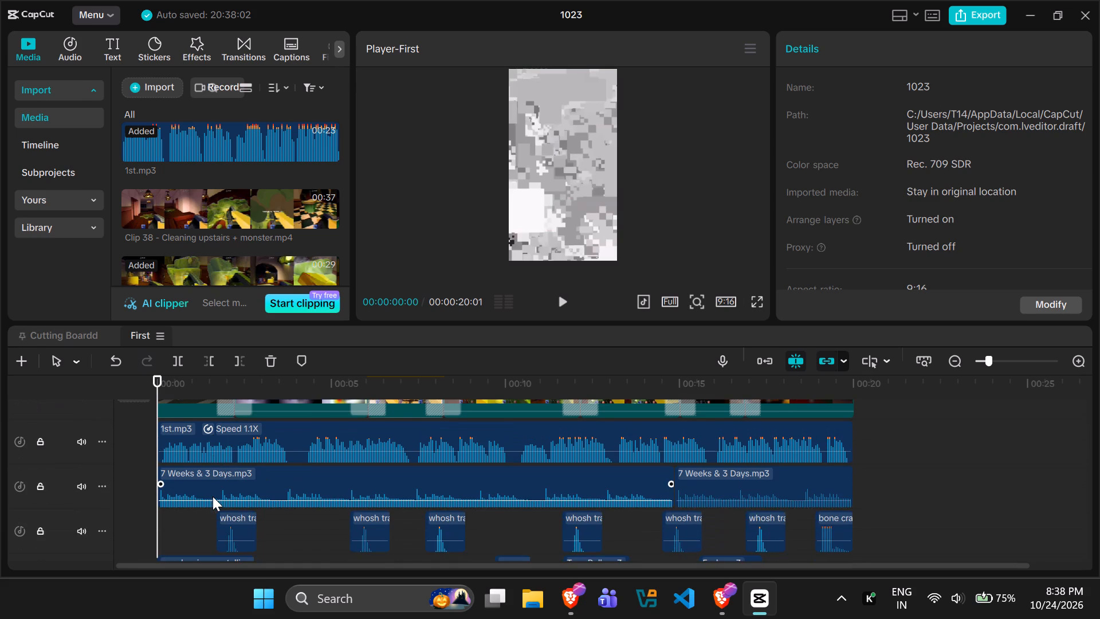
left_click(205, 442)
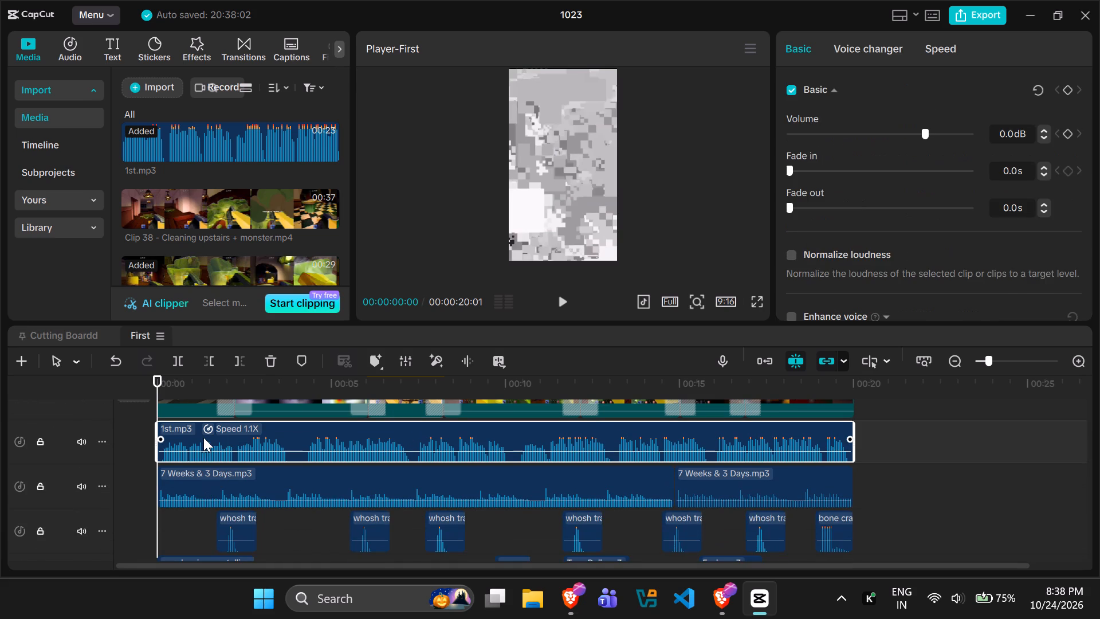
key("Delete")
key("ctrl+v")
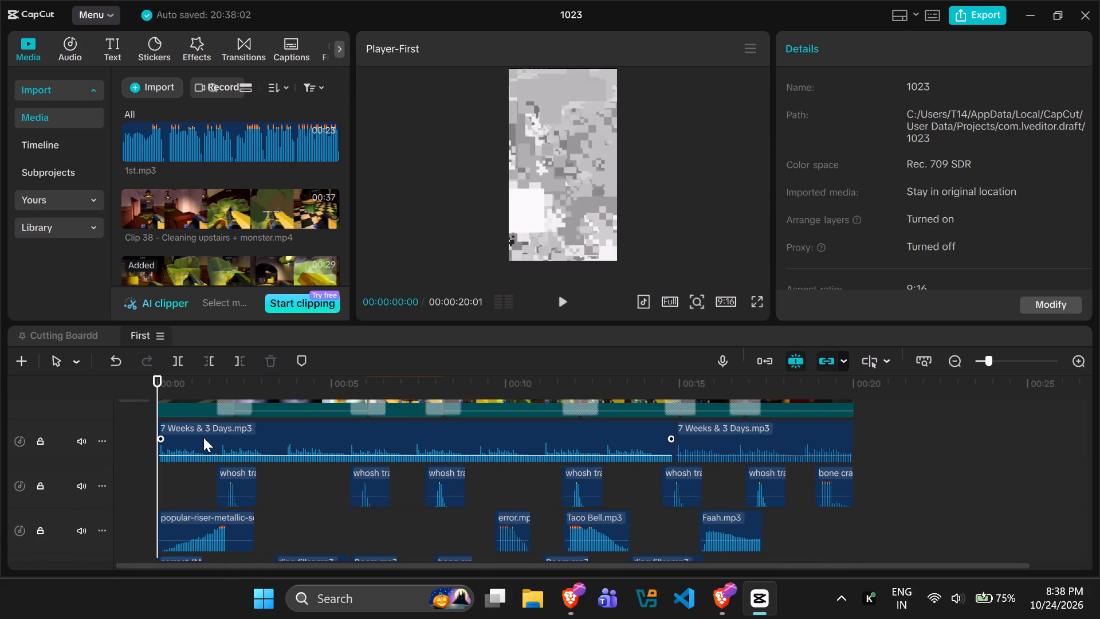
In File Explorer, browse to the Scrub or die folder inside the bloxclips audio Voice Over folder.
left_click(547, 600)
scroll(357, 408, "down", 4)
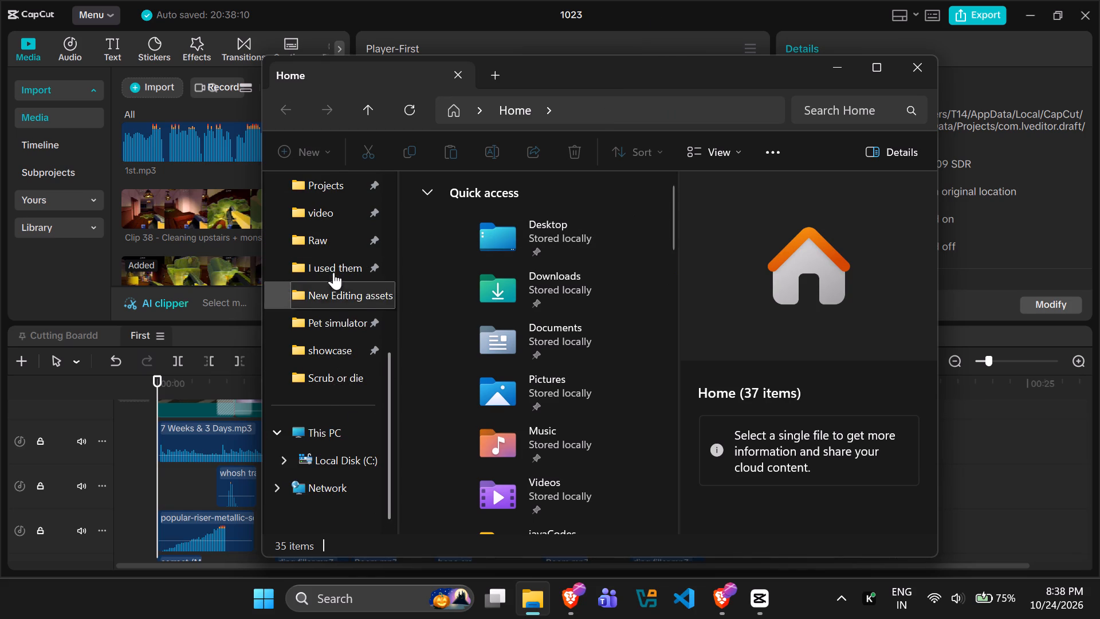
left_click(332, 268)
left_click(548, 108)
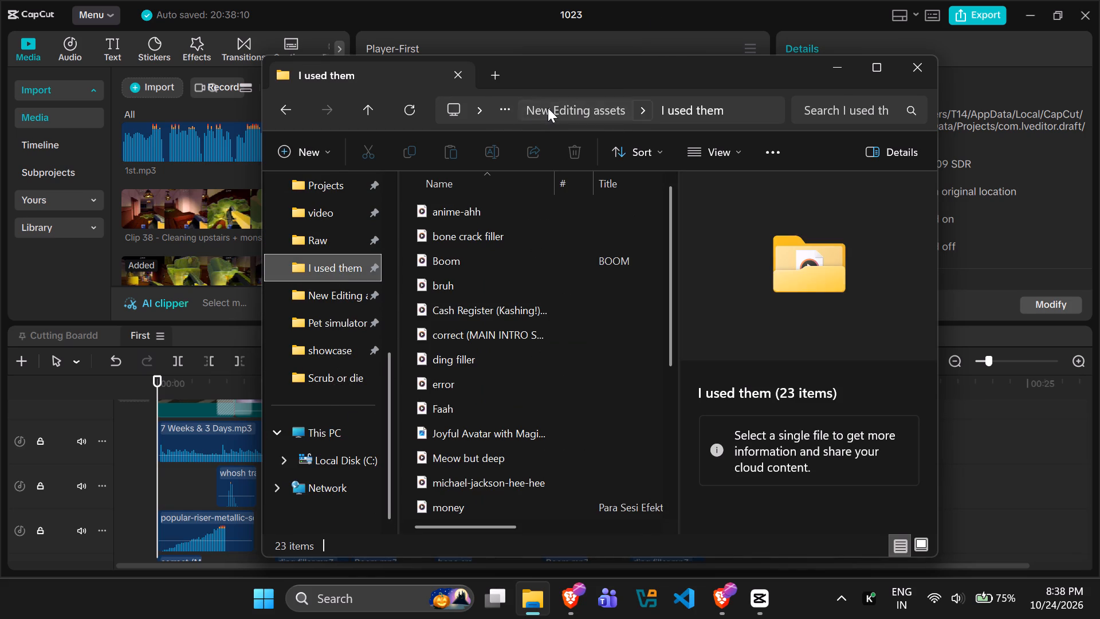
left_click(539, 108)
left_click(539, 108)
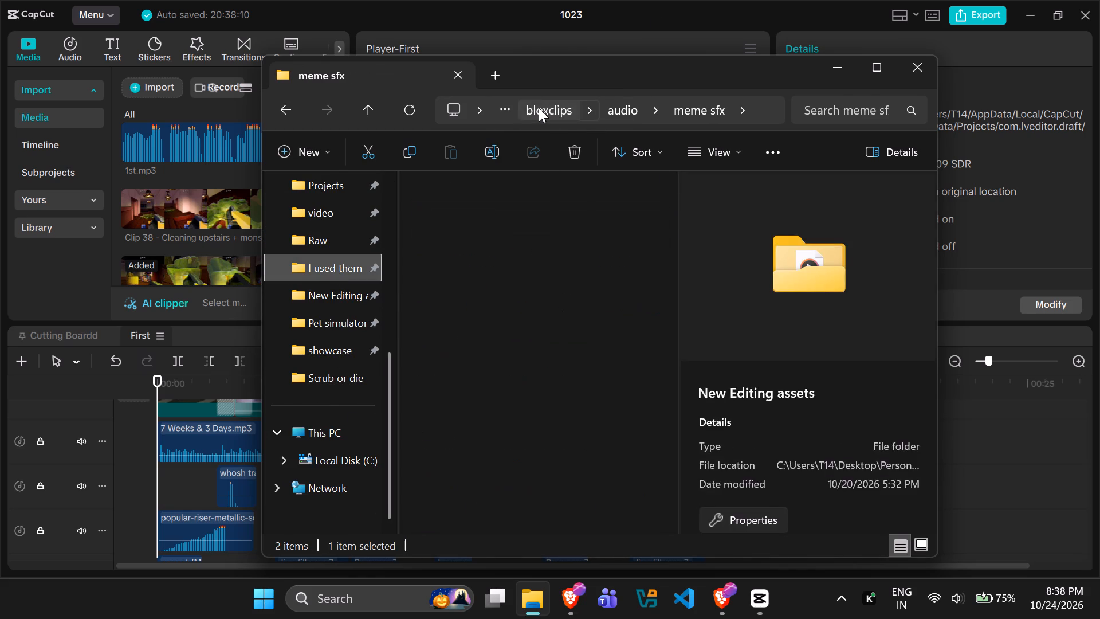
double_click(520, 207)
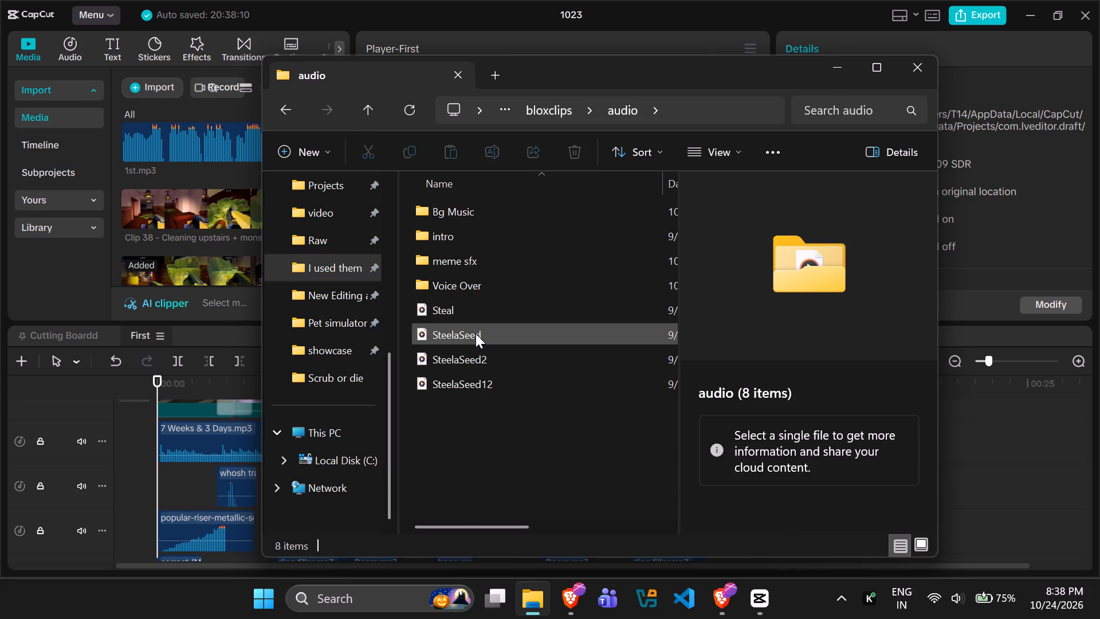
left_click(466, 301)
double_click(462, 288)
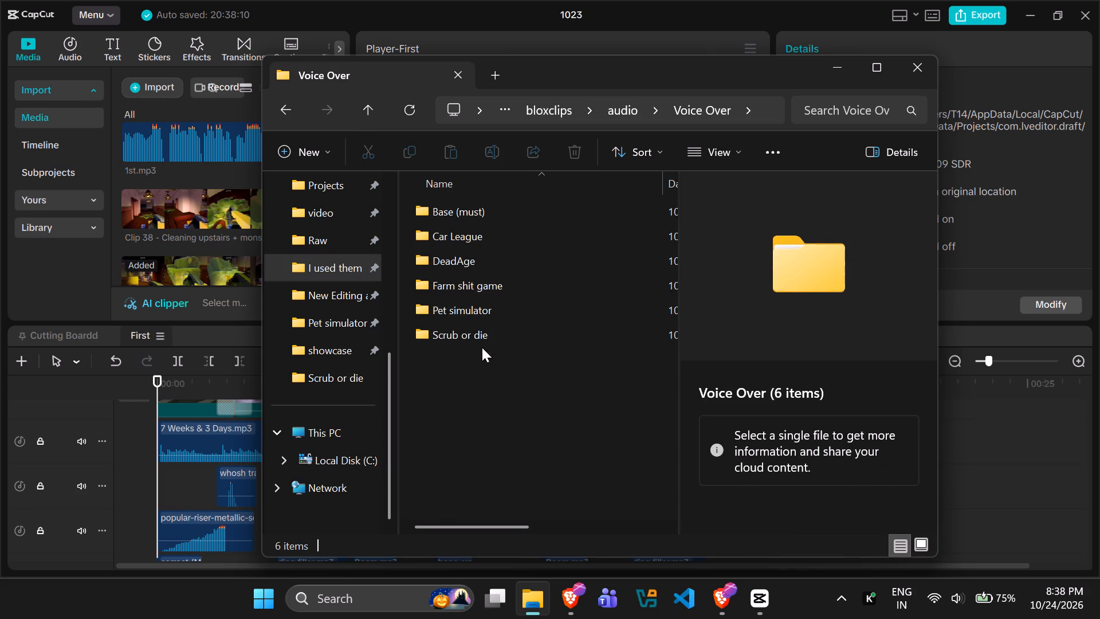
double_click(480, 326)
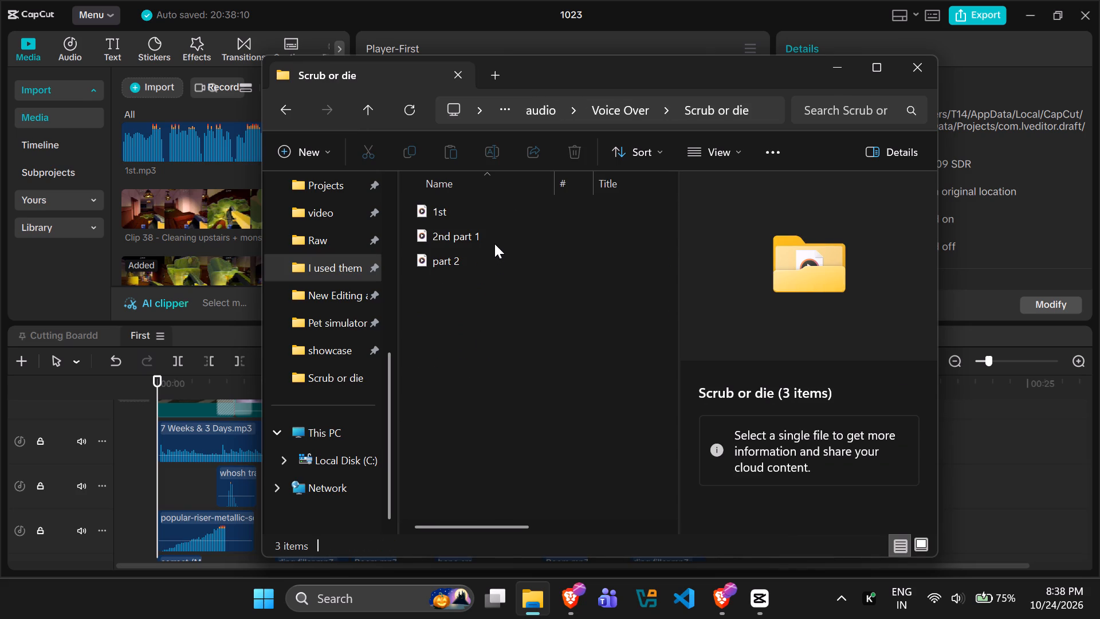
Import the audio files 2nd part 1 and part 2 from the Scrub or die folder into project 1023's media.
left_click(494, 244, "shift")
left_click(489, 283)
left_click_drag(493, 289, 459, 235)
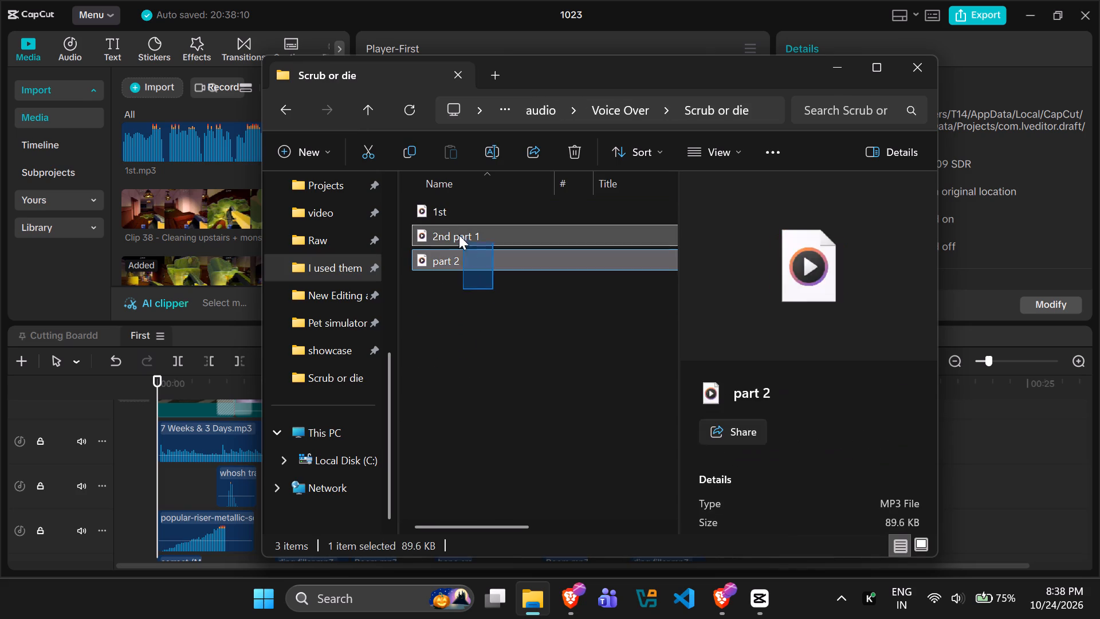
left_click_drag(459, 235, 458, 232)
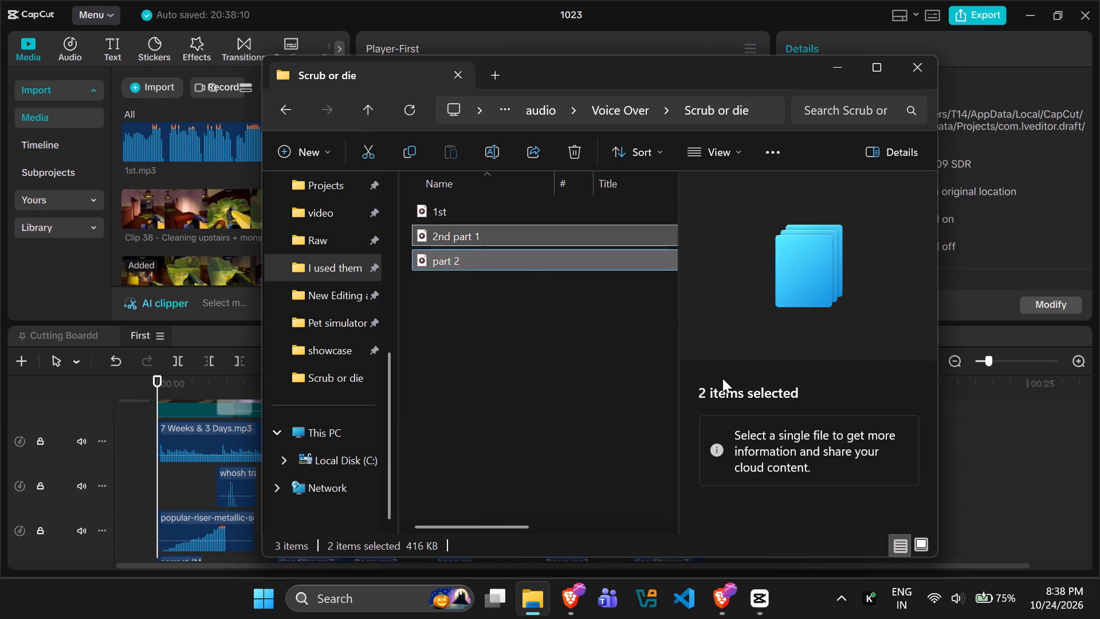
left_click_drag(486, 242, 194, 245)
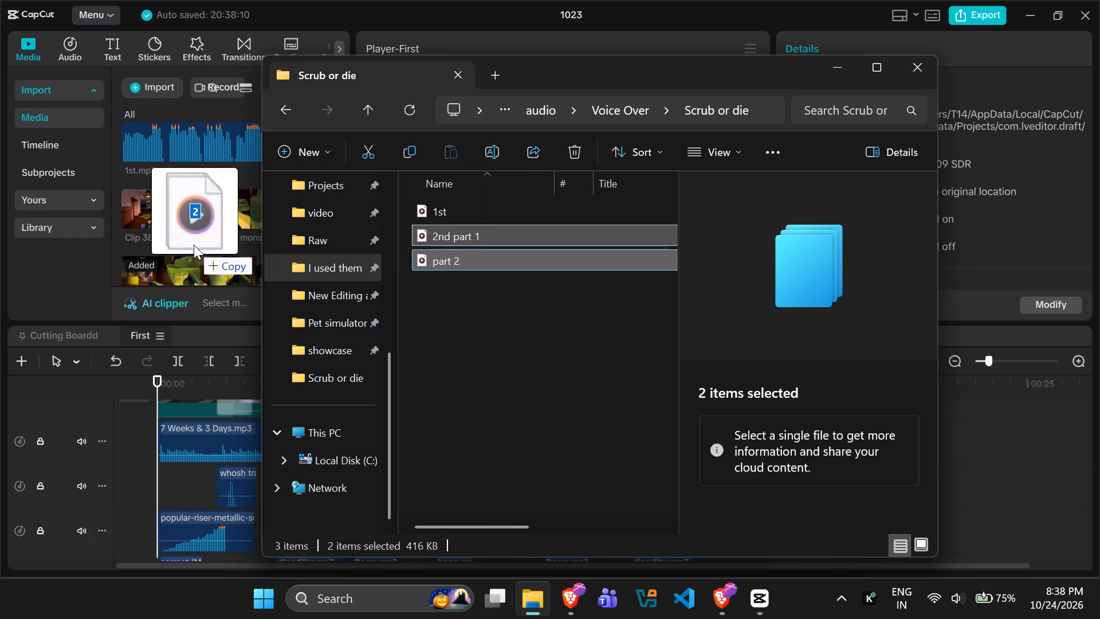
left_click_drag(194, 245, 196, 252)
Place 2nd part 1.mp3 and part 2.mp3 back to back on a new audio track below the others, starting at 00:00, and dismiss the shortcut notification.
scroll(196, 252, "down", 1)
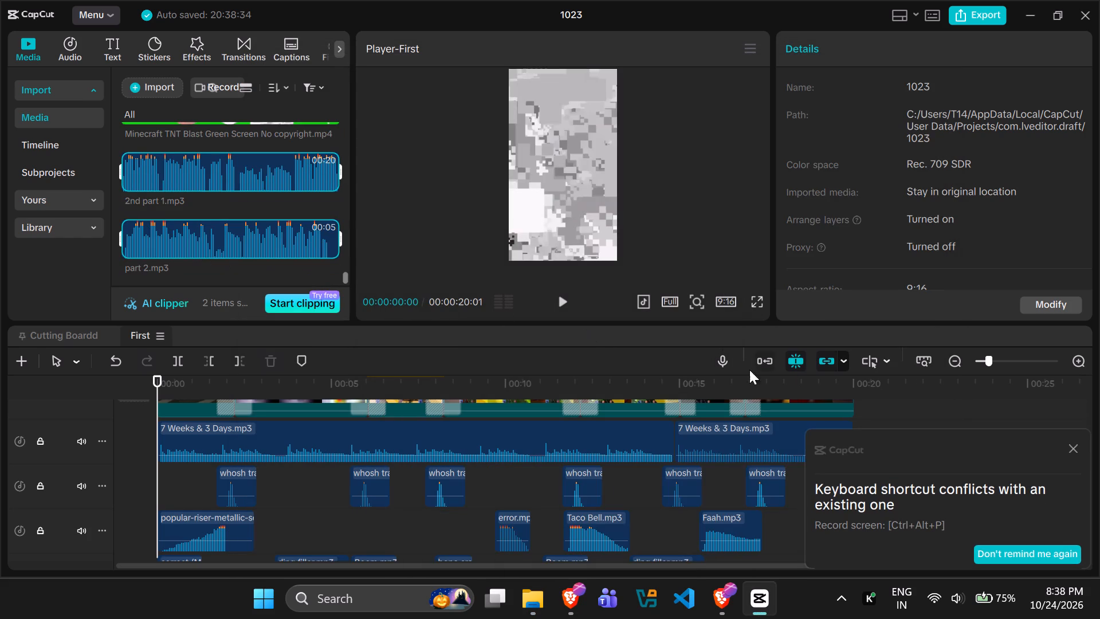
left_click_drag(205, 169, 225, 511)
scroll(299, 500, "down", 4)
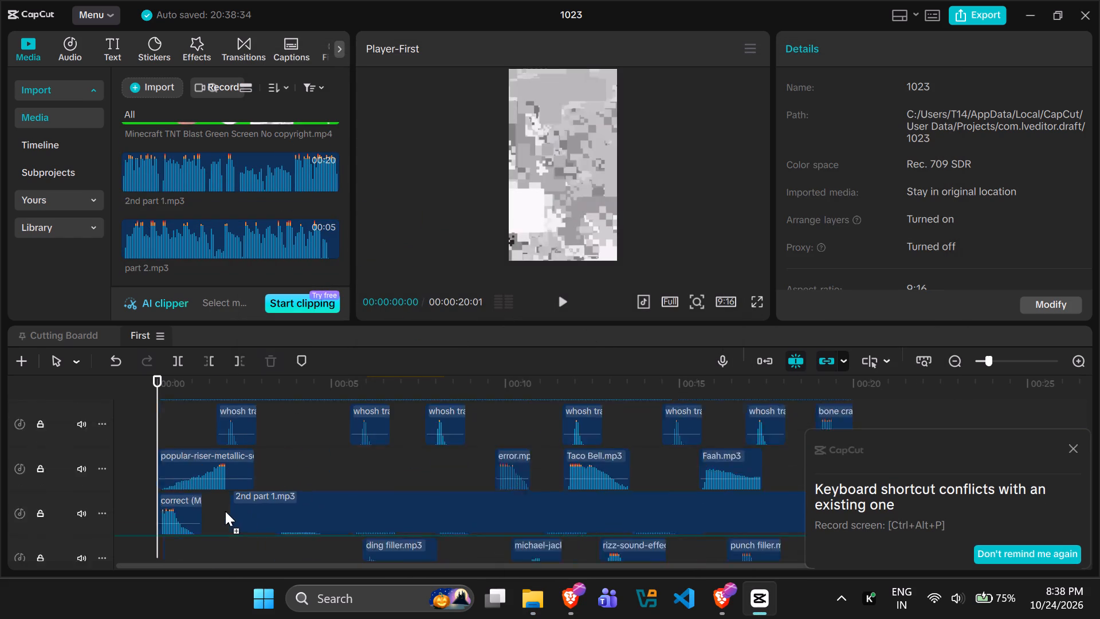
scroll(225, 511, "down", 16)
left_click_drag(225, 511, 162, 543)
left_click(1079, 449)
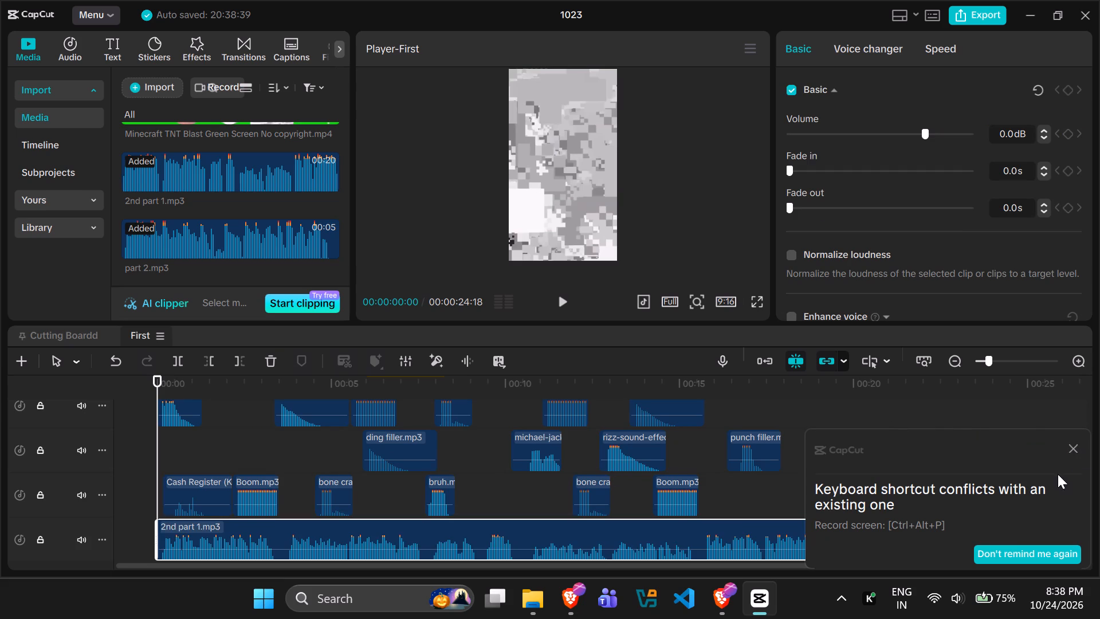
left_click(1072, 446)
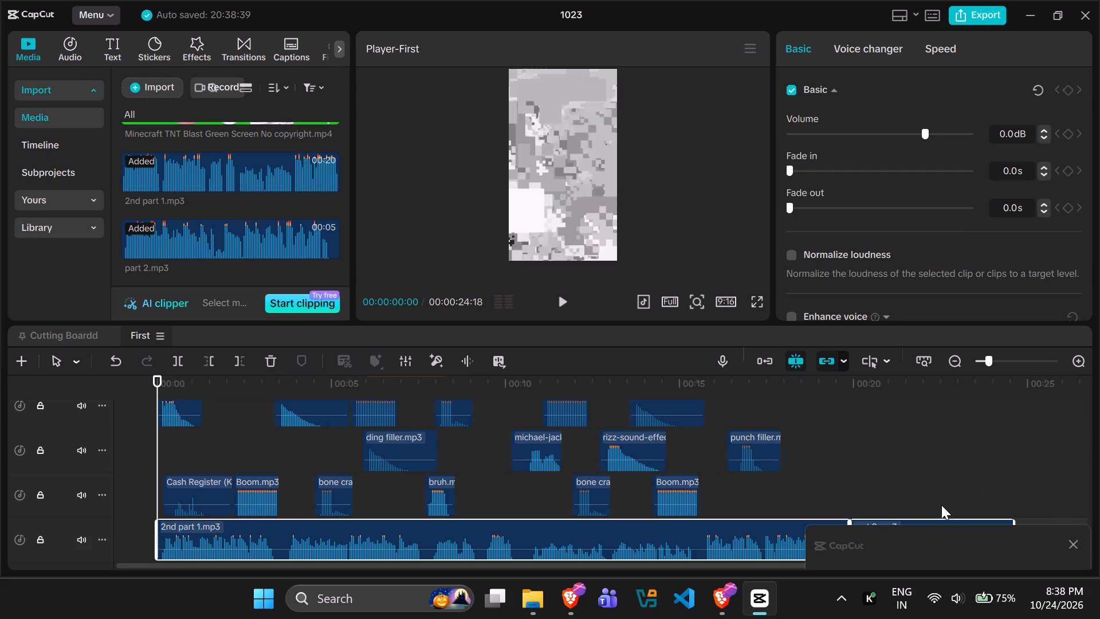
Add a timeline marker at 00:00:20:00, where the video clips end.
left_click(882, 485)
scroll(848, 485, "up", 9)
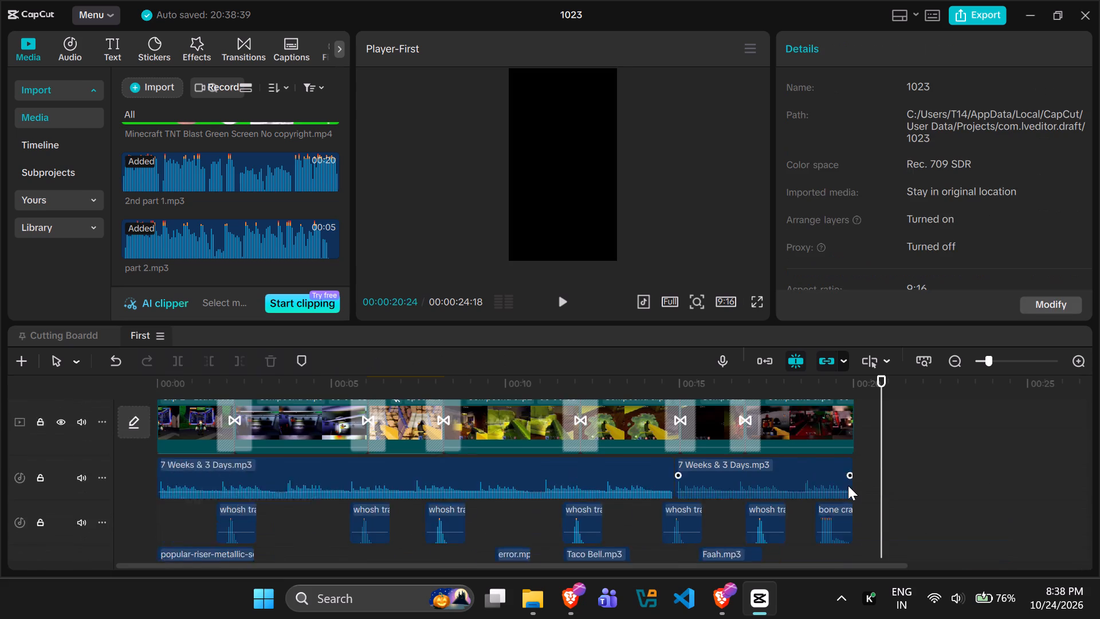
scroll(848, 485, "up", 2)
left_click_drag(880, 457, 857, 456)
left_click(304, 353)
Set the speed of the 2nd part 1.mp3 and part 2.mp3 clips to 1.20x with audio pitch change enabled.
scroll(929, 478, "down", 6)
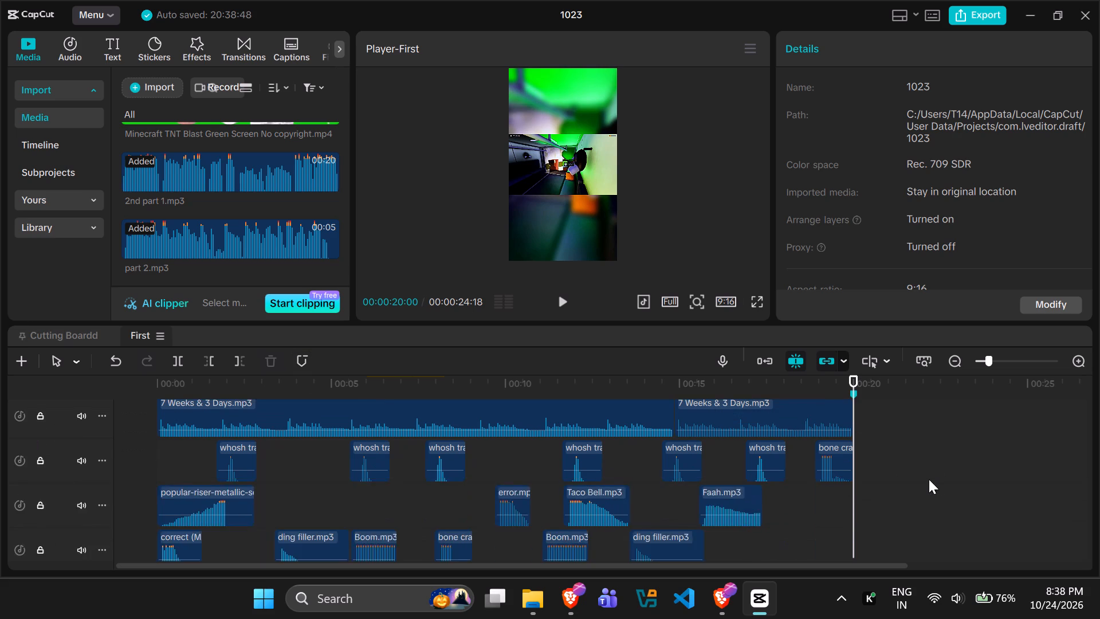
scroll(929, 479, "down", 12)
left_click(390, 489)
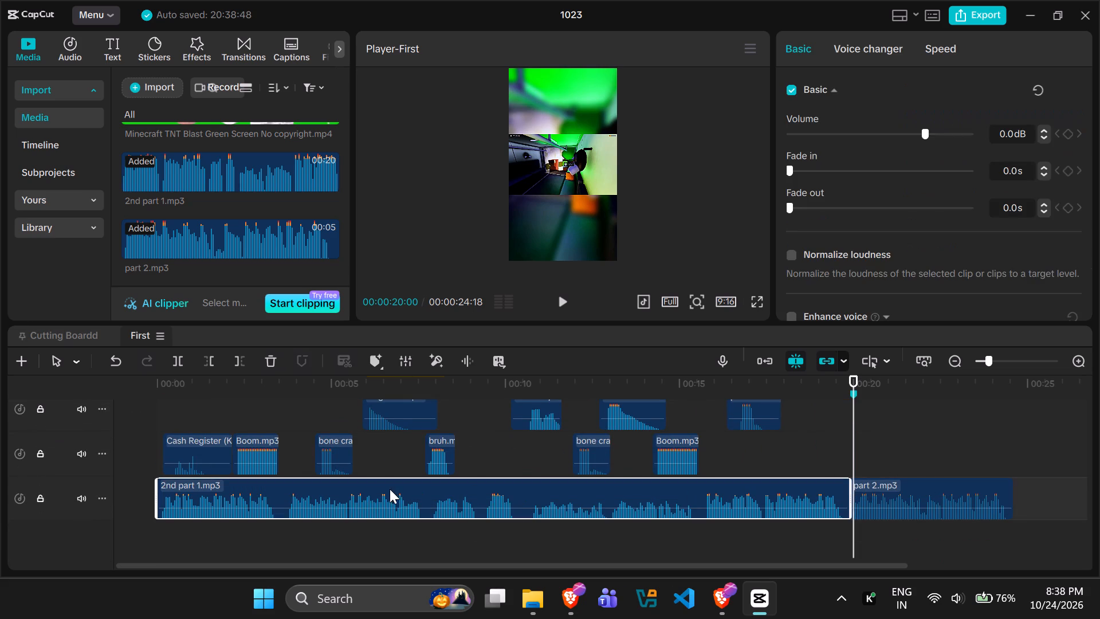
left_click(949, 496)
left_click(681, 496, "ctrl")
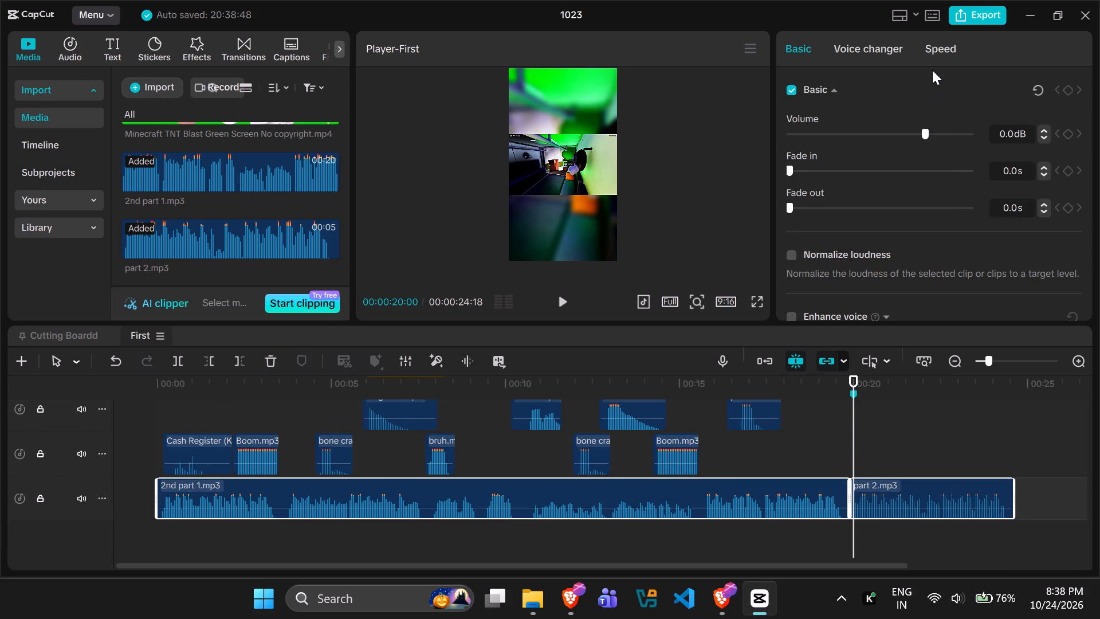
left_click(933, 50)
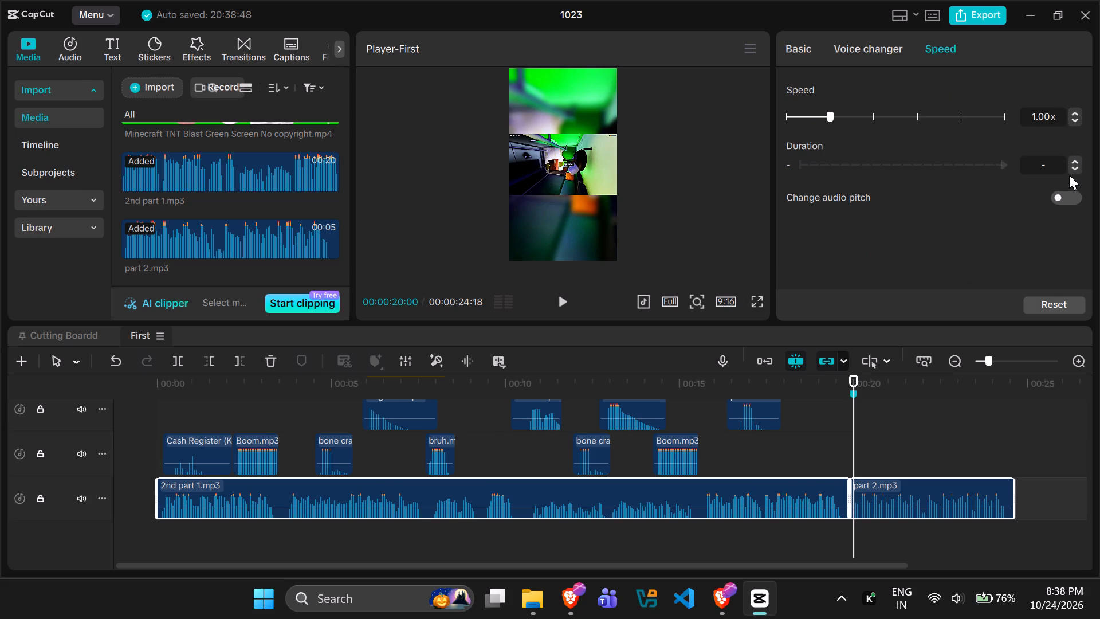
left_click(1067, 196)
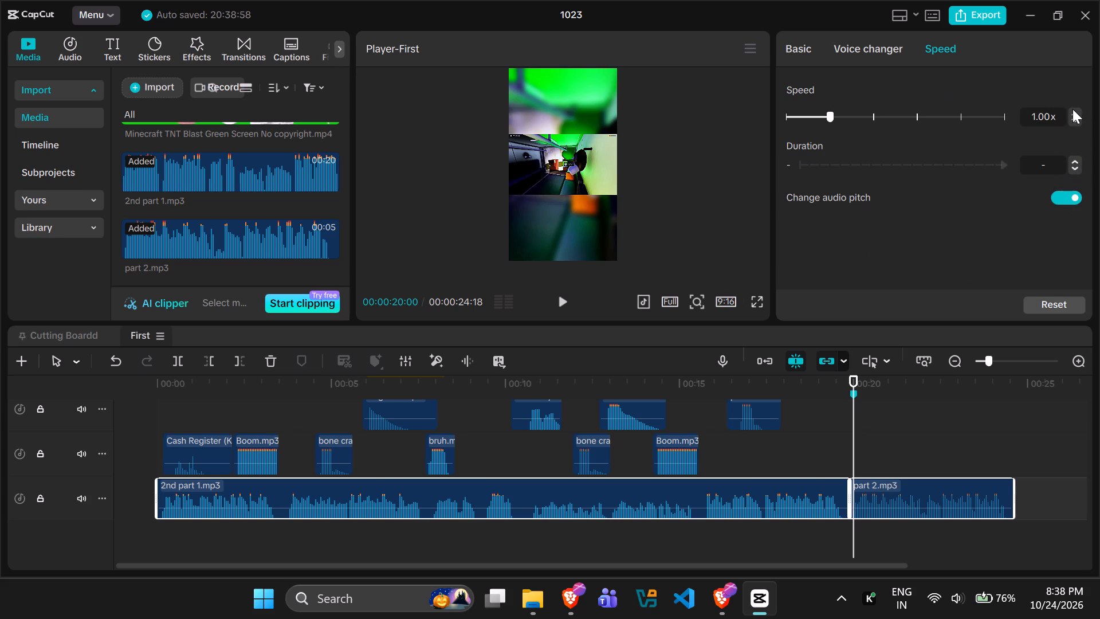
left_click(1072, 109)
double_click(1072, 112)
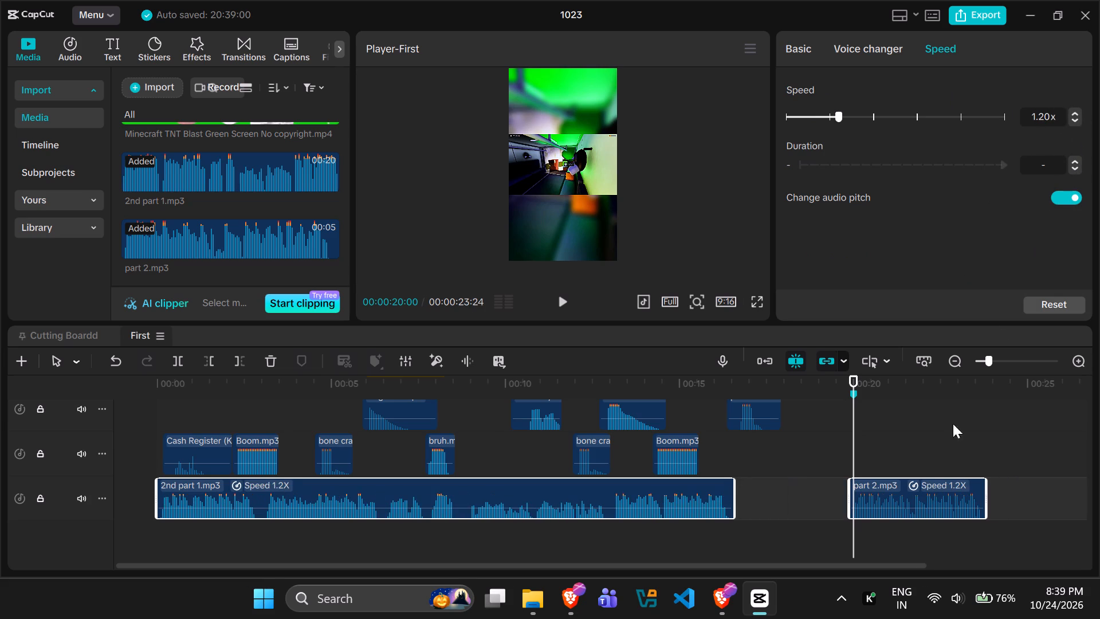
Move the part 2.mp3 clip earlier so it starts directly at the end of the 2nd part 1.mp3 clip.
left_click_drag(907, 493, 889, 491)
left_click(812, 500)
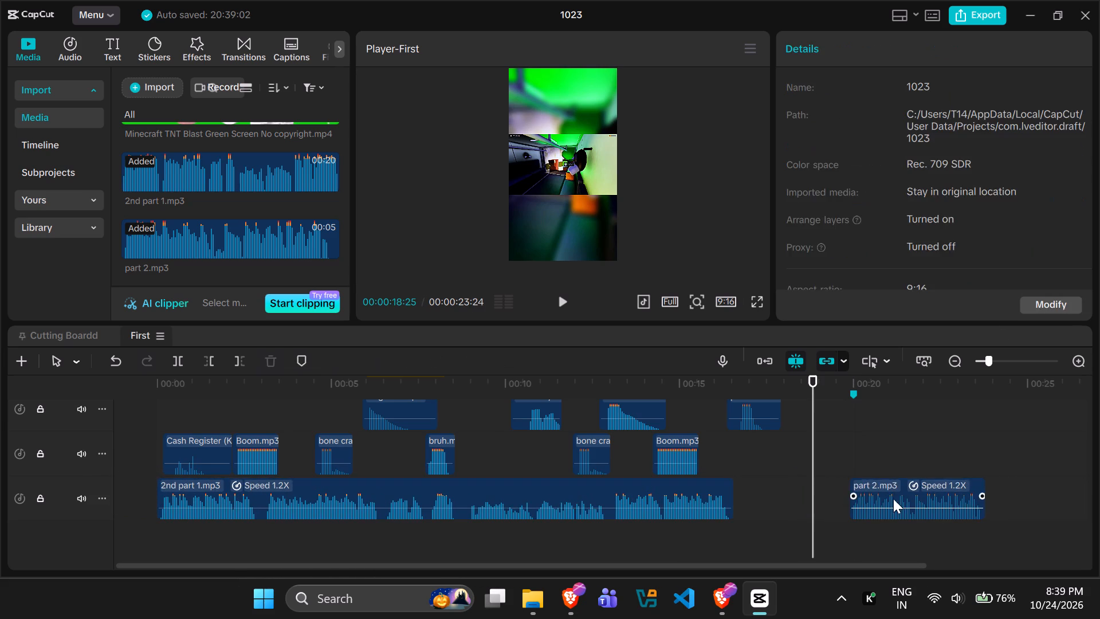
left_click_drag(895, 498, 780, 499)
Split the 2nd part 1.mp3 clip at 00:00:12:24 and trim the start of the piece after the cut to 00:00:13:04.
scroll(484, 501, "up", 9, "ctrl")
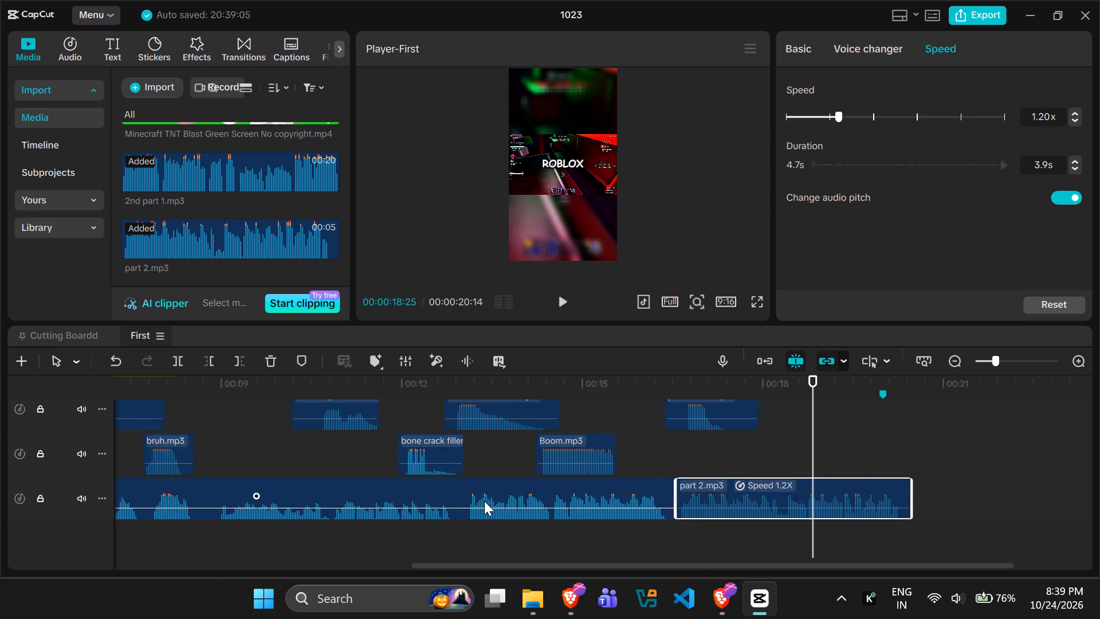
scroll(484, 501, "up", 2, "ctrl")
left_click_drag(818, 428, 669, 455)
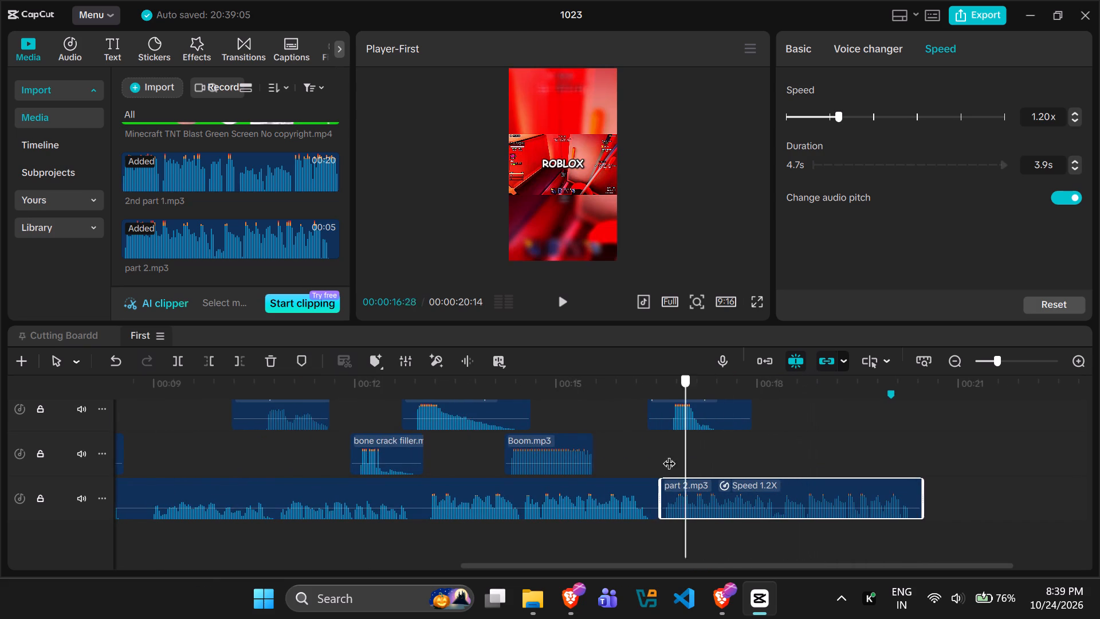
left_click_drag(669, 455, 409, 500)
left_click(329, 515)
left_click(173, 359)
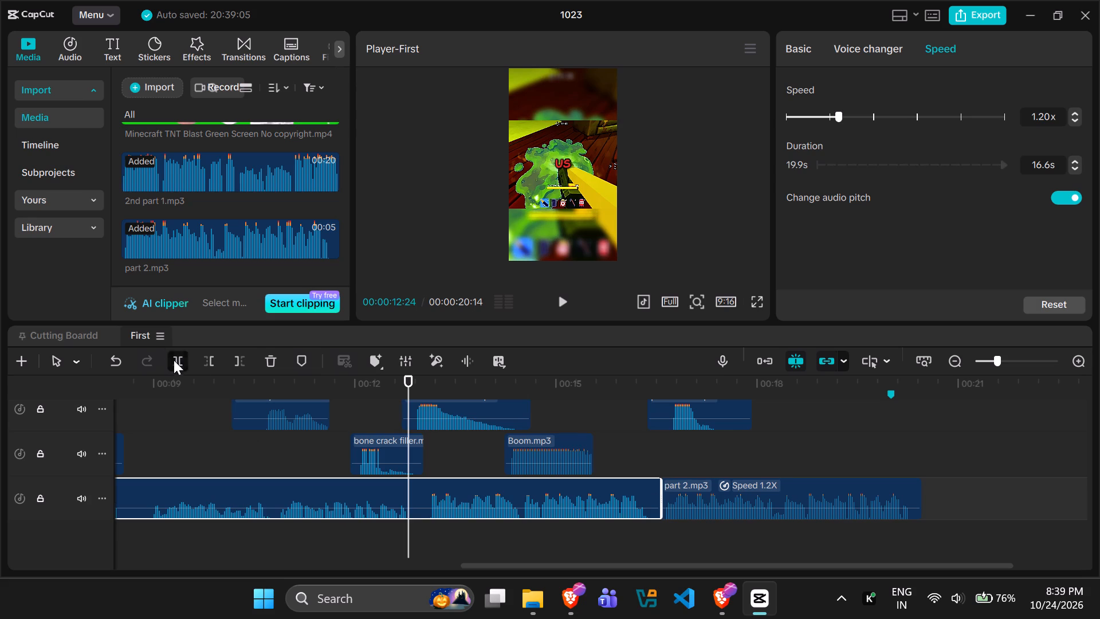
left_click(432, 468)
left_click(432, 468)
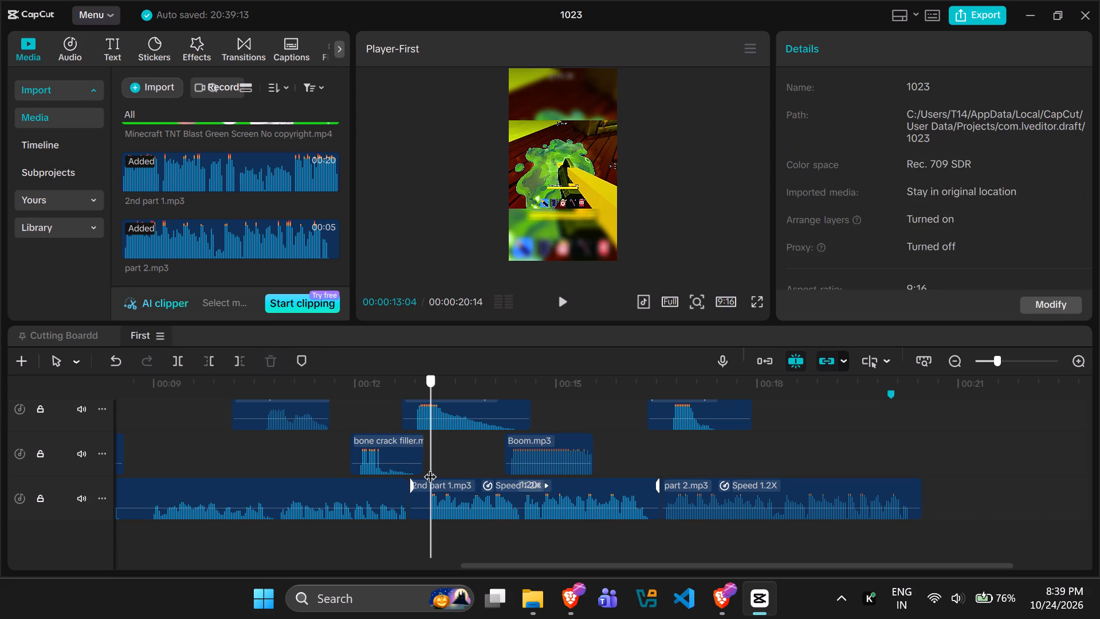
left_click(414, 516)
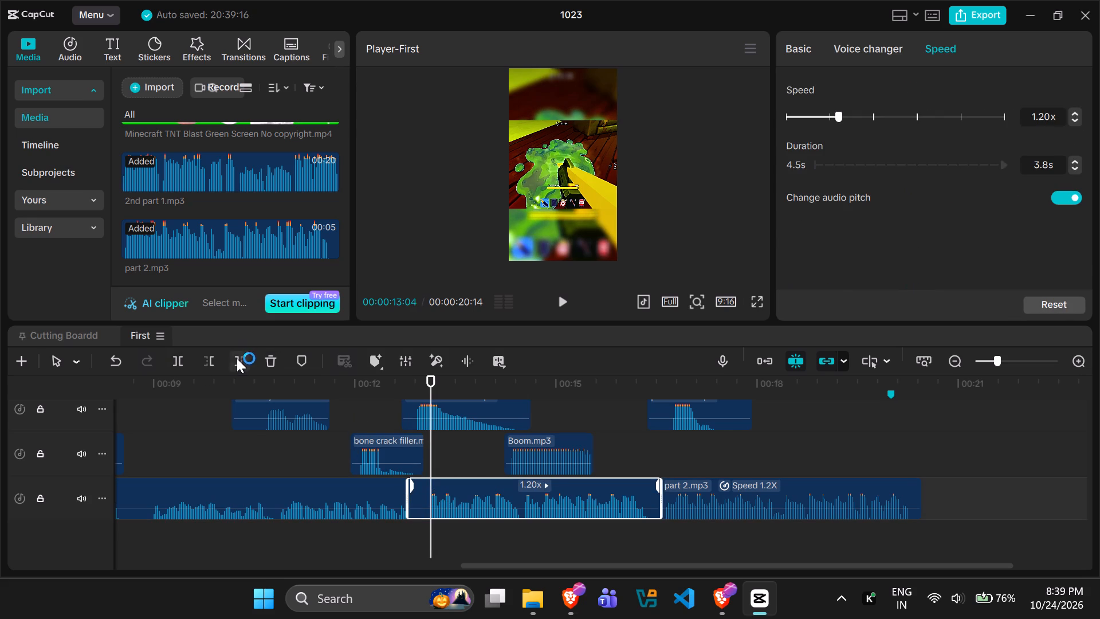
left_click(205, 358)
Split the long first piece of 2nd part 1.mp3 at 00:00:08:15, where its waveform falls silent.
left_click_drag(429, 451, 310, 452)
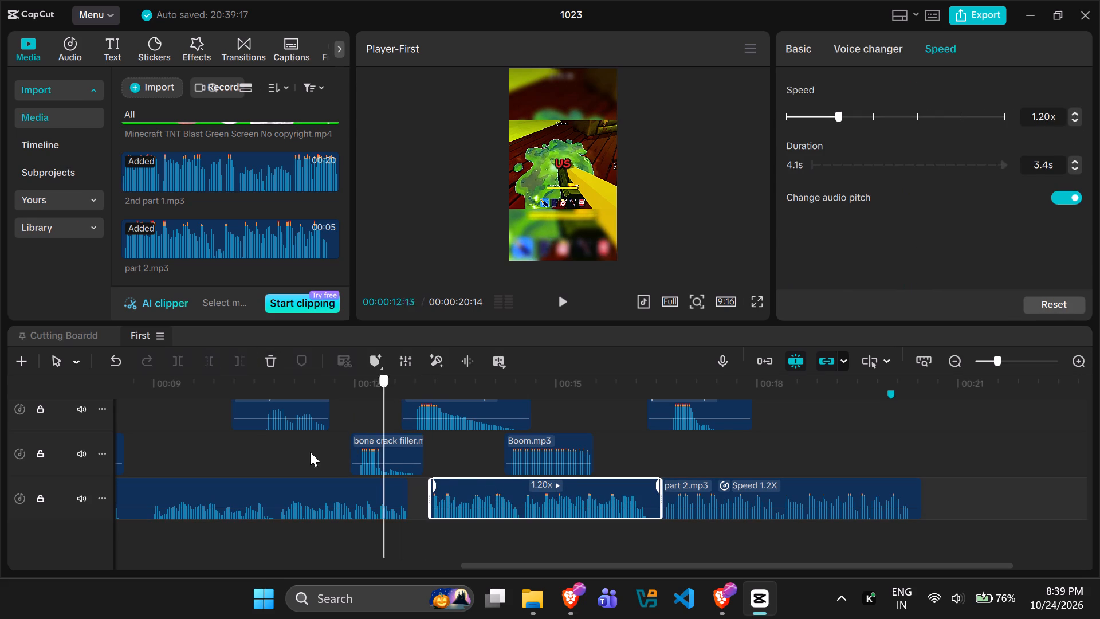
left_click_drag(310, 452, 278, 455)
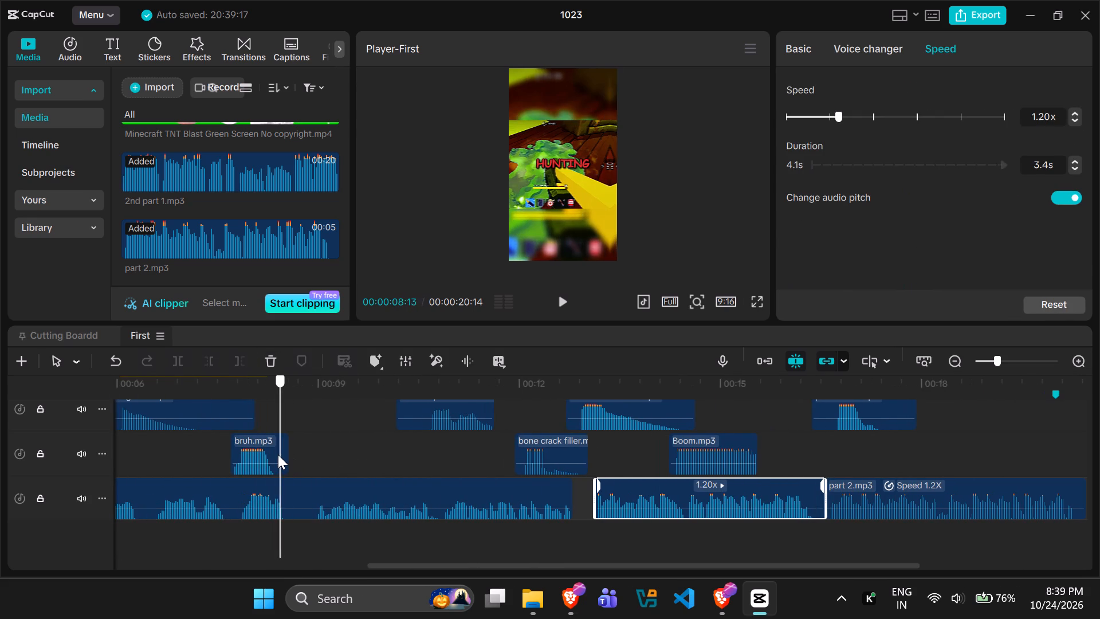
left_click_drag(278, 455, 287, 456)
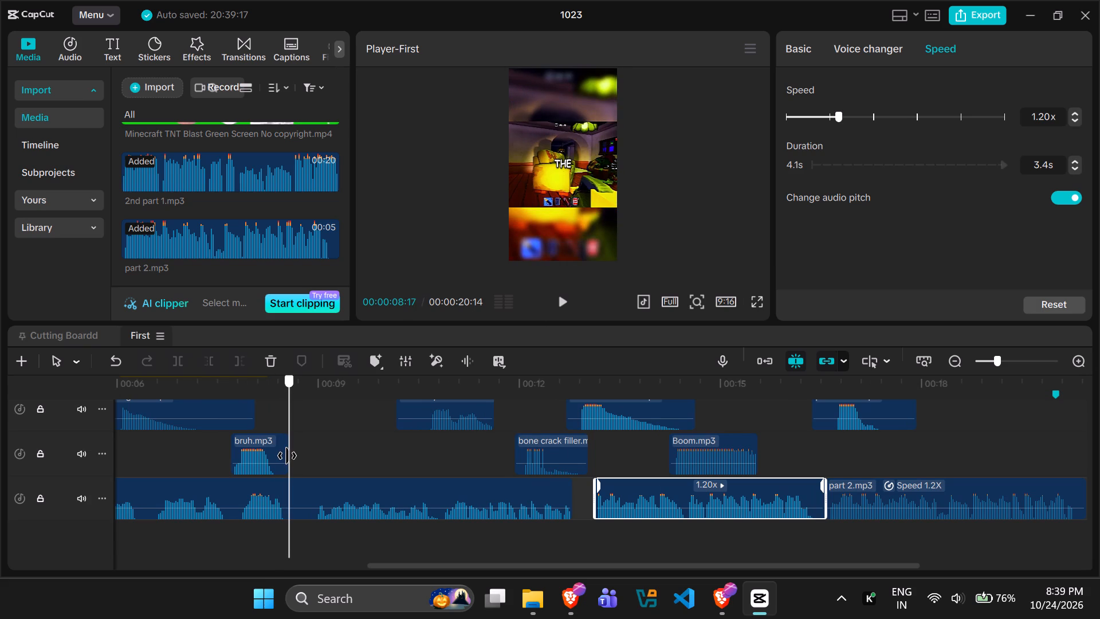
left_click_drag(287, 456, 284, 456)
key("Left")
key("Left")
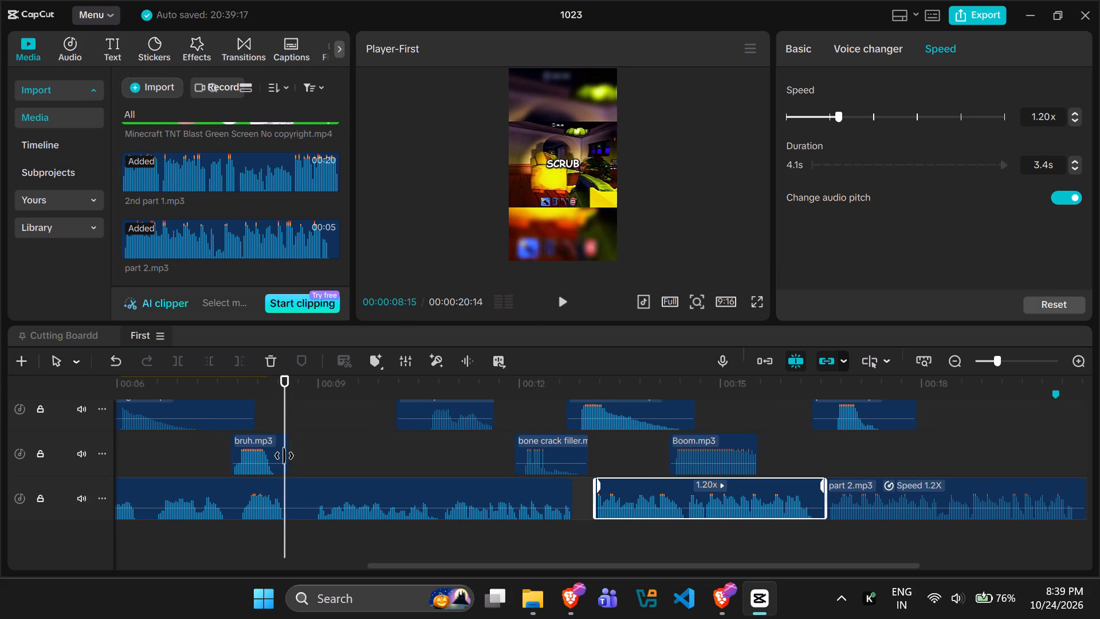
key("Left")
key("Right")
left_click(256, 507)
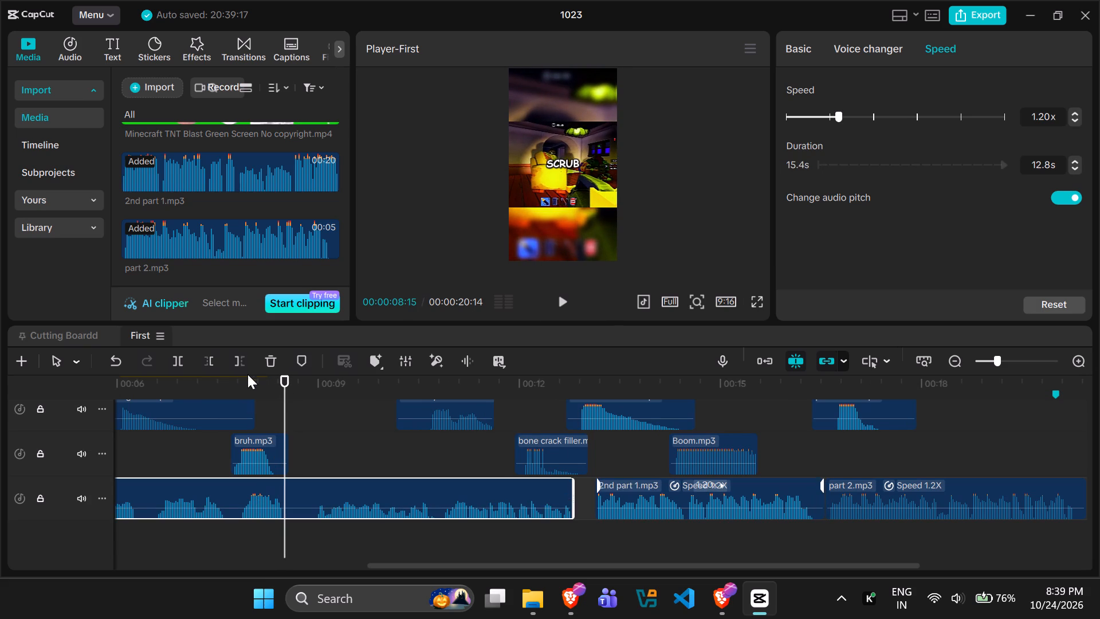
left_click(184, 359)
Trim the start of the piece after the 00:00:08:15 cut to 00:00:08:29, removing the silence.
key("Right")
key("Right")
key("Right")
key("Right")
key("Right")
key("Right")
key("Right")
key("Right")
key("Right")
key("Right")
key("Right")
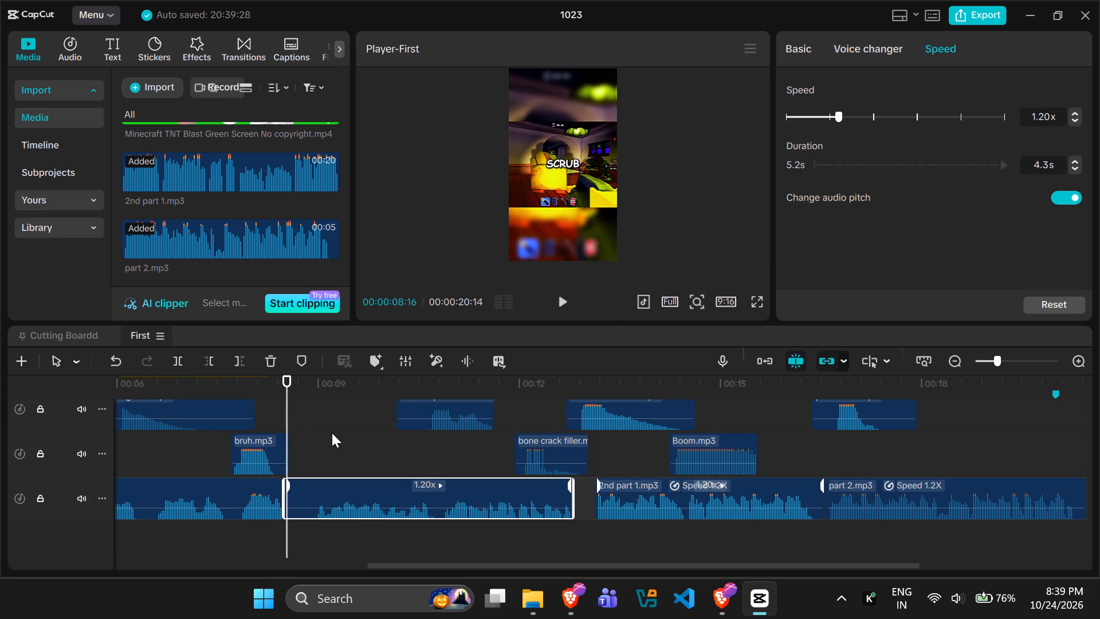
key("Right")
key("Right")
key("Right")
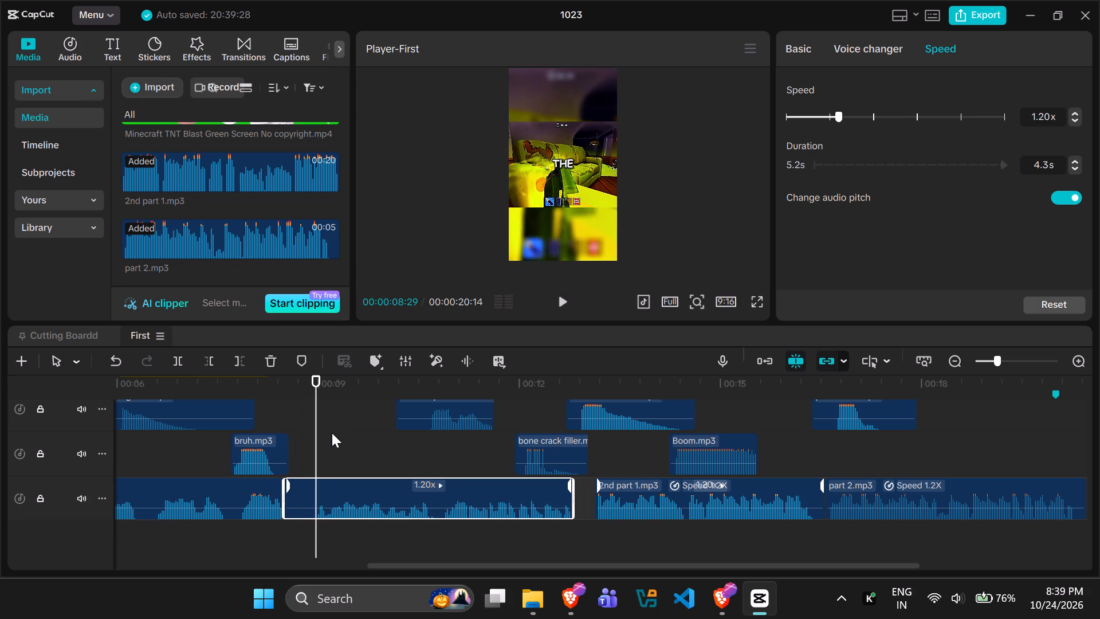
left_click(209, 355)
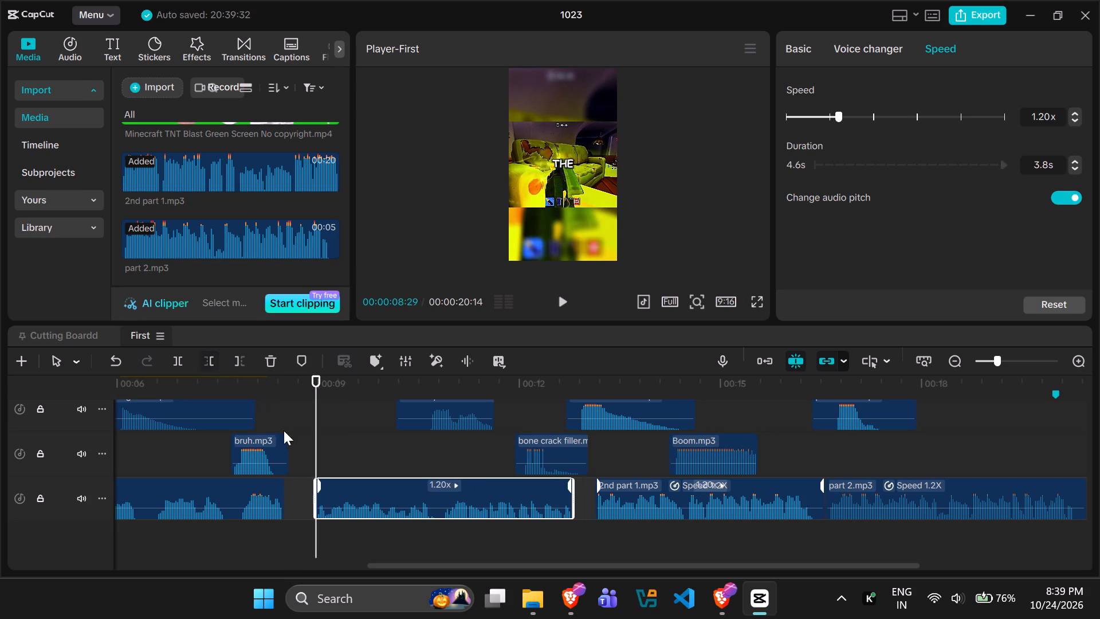
Split the first piece of 2nd part 1.mp3 at 00:00:02:24 and trim the start of the piece after the cut to 00:00:03:04.
left_click_drag(312, 451, 270, 452)
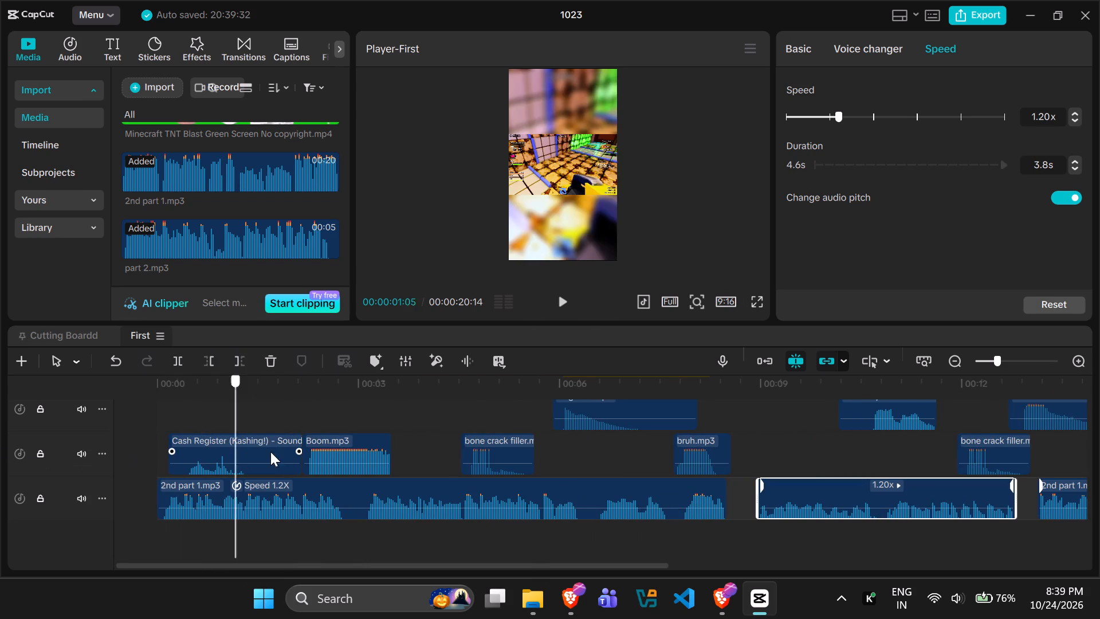
left_click_drag(270, 452, 345, 457)
left_click(330, 506)
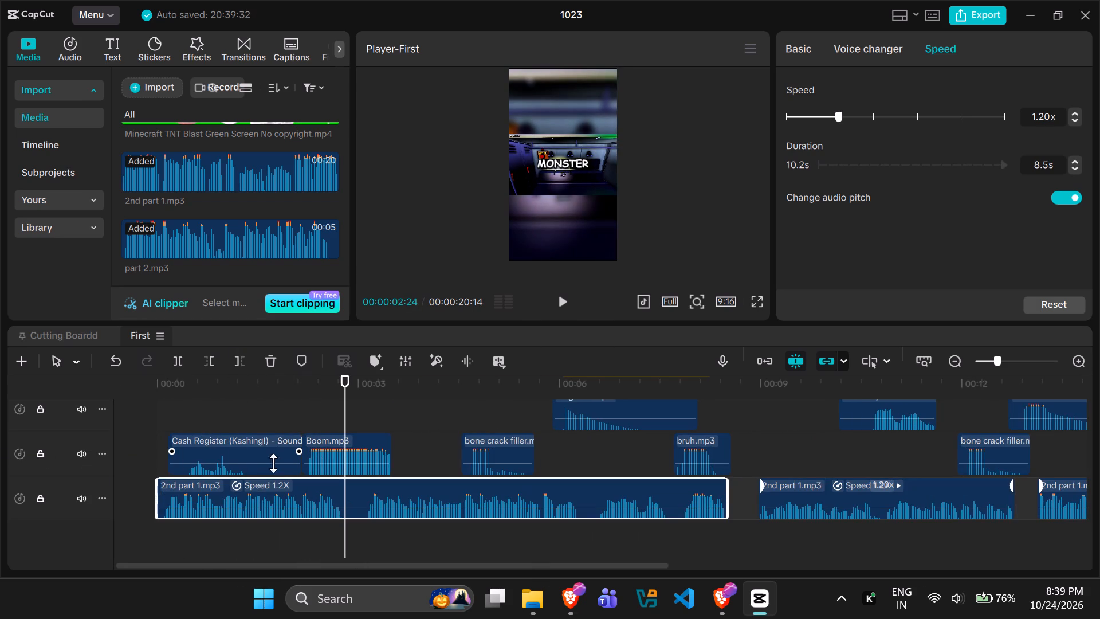
left_click(182, 360)
key("Right")
key("Right")
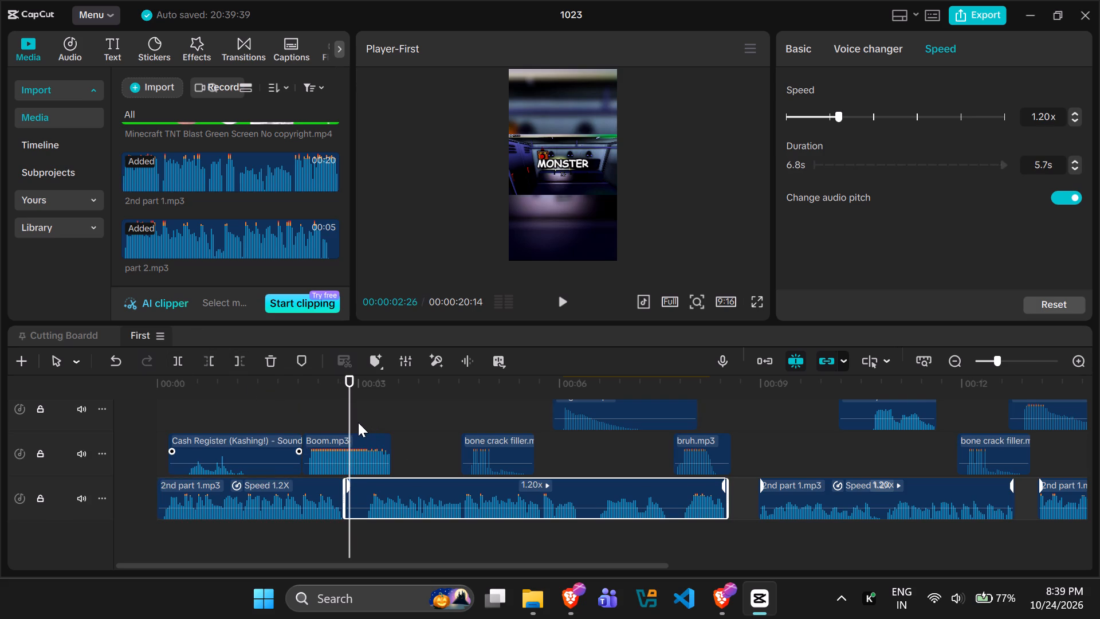
key("Right")
key("Right")
key("Right")
key("Right")
key("Right")
key("Right")
key("Right")
key("Right")
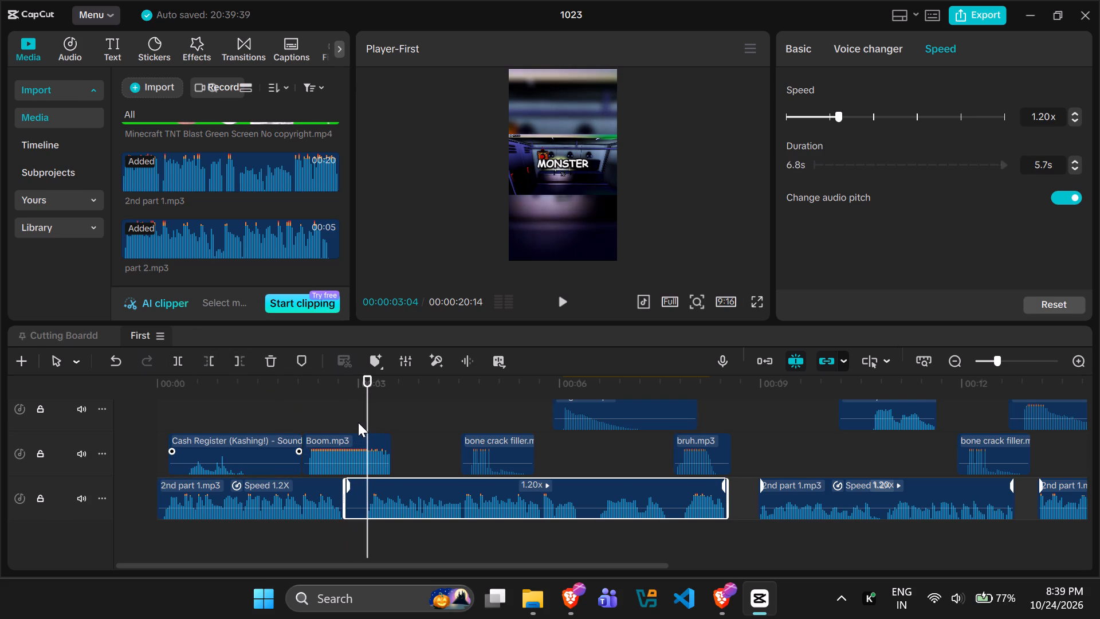
left_click(207, 356)
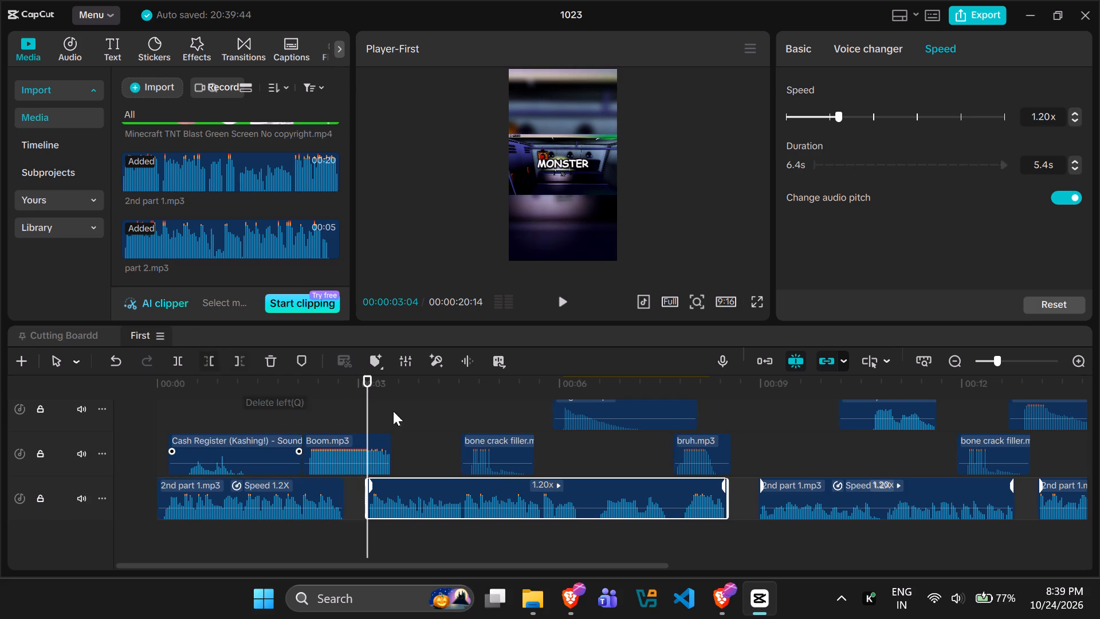
Split the second piece of 2nd part 1.mp3 at 00:00:06:08 and trim the start of the piece after the cut to 00:00:06:17.
left_click(569, 452)
left_click_drag(572, 452, 576, 452)
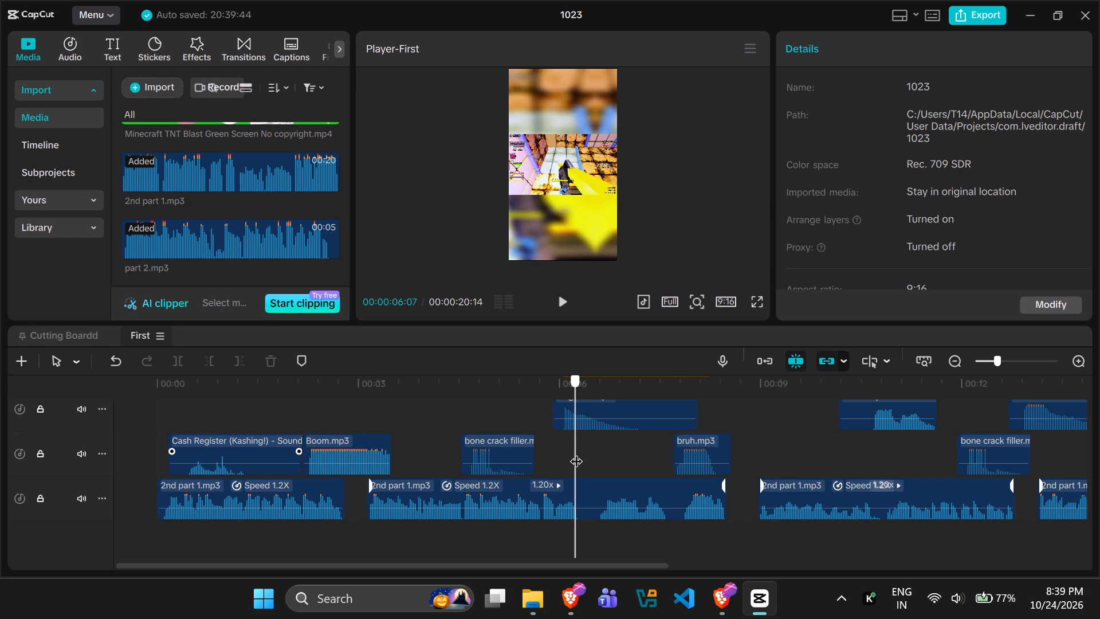
left_click_drag(576, 452, 577, 452)
left_click(536, 503)
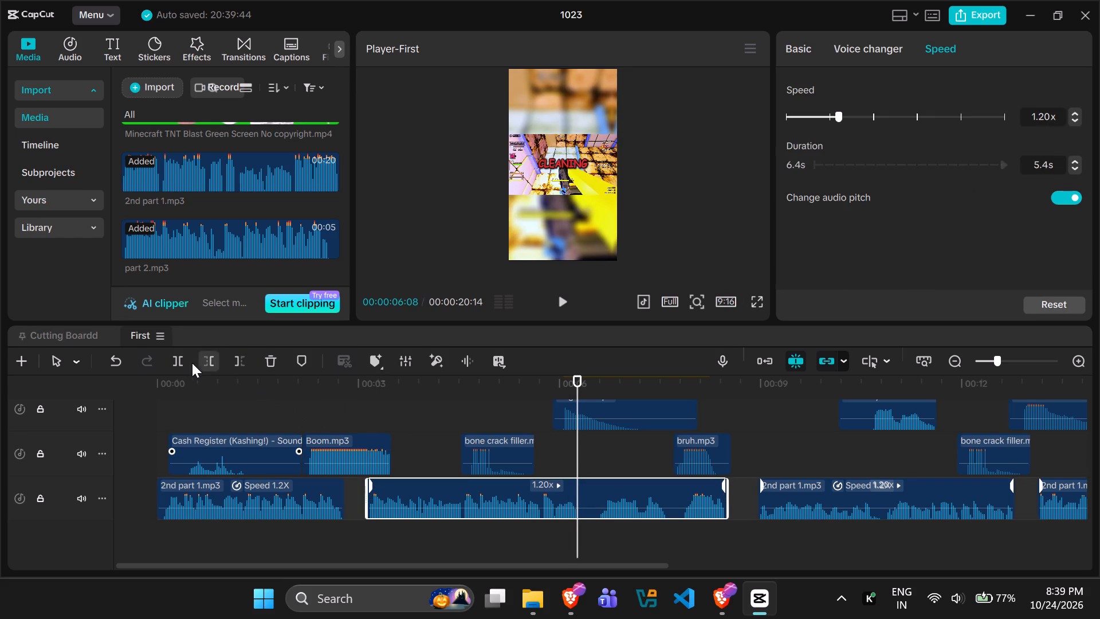
left_click(179, 361)
left_click(600, 452)
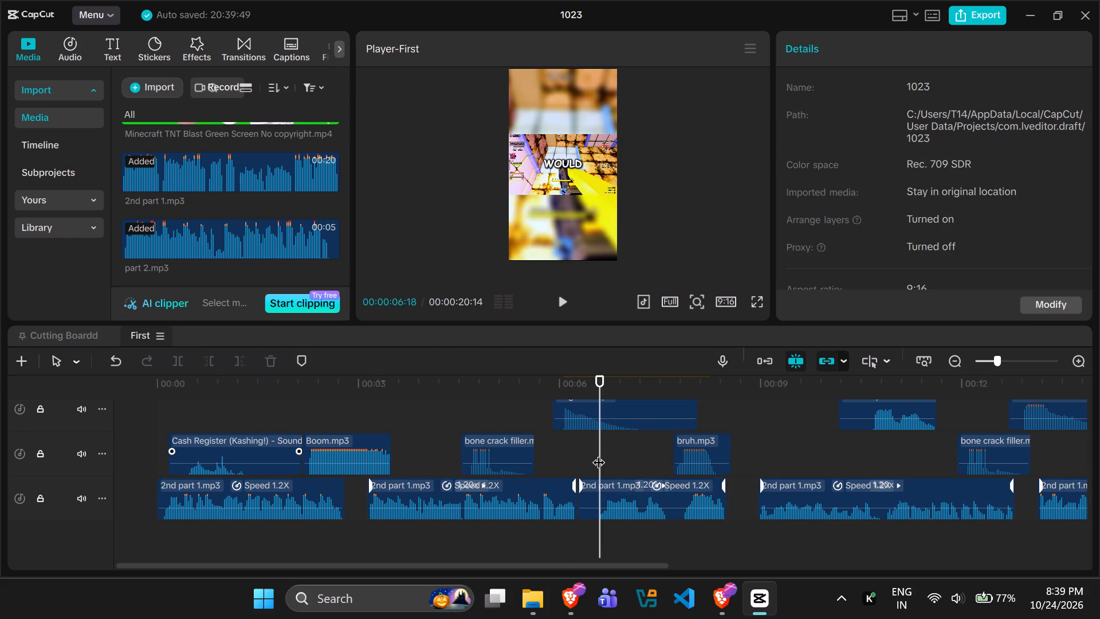
left_click(599, 455)
left_click(590, 492)
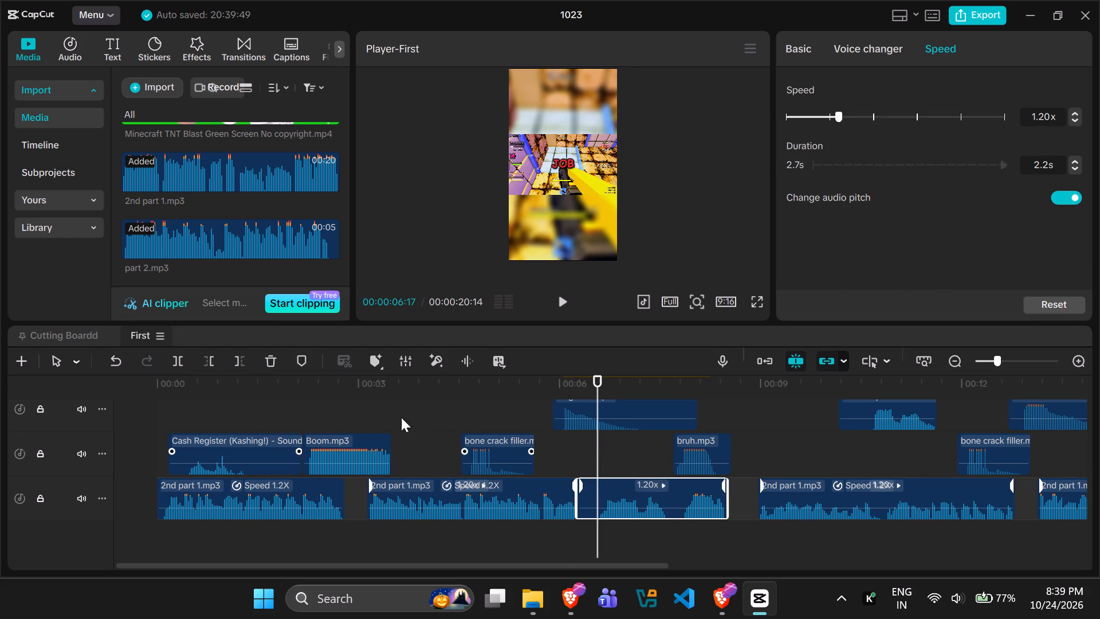
left_click(215, 356)
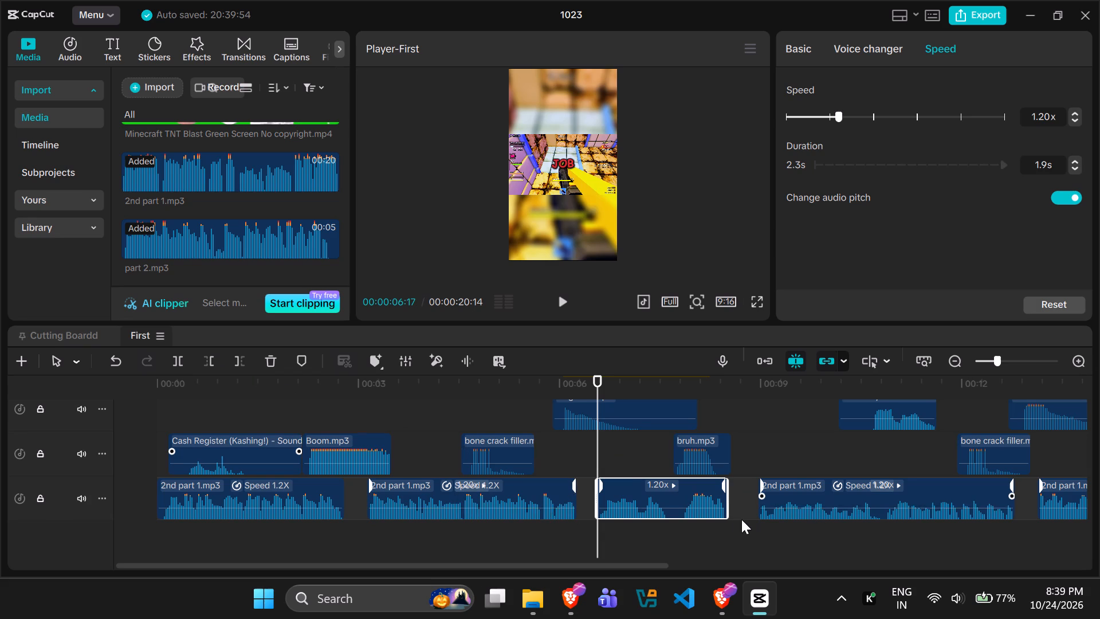
Move part 2.mp3 onto a new audio track below the others so that it ends at the 00:00:20:00 marker.
scroll(734, 520, "down", 12, "ctrl")
scroll(847, 452, "up", 1)
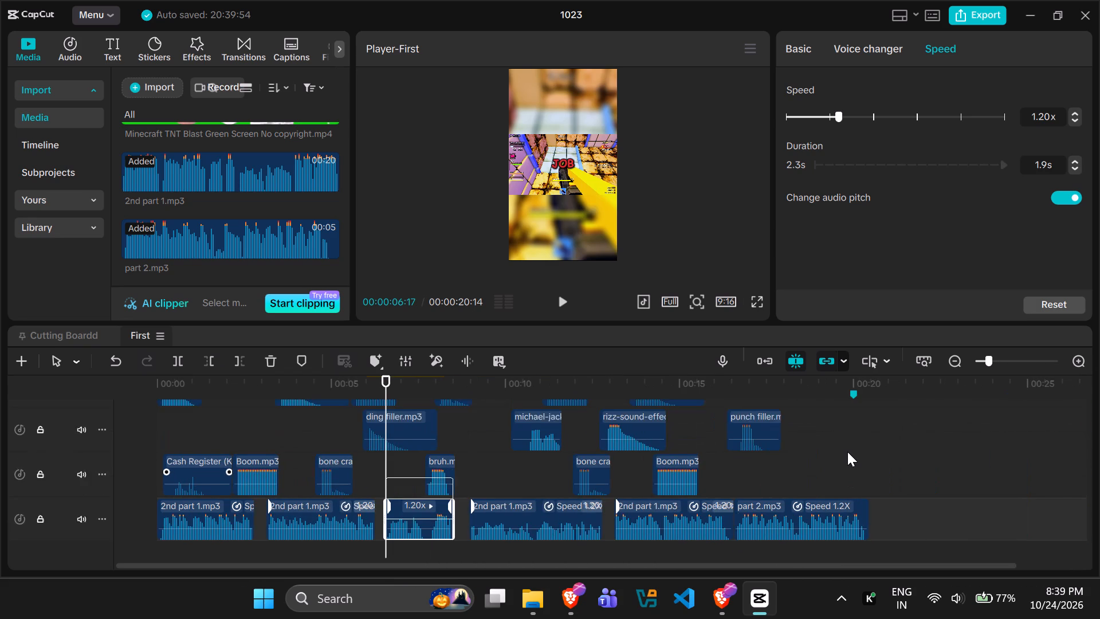
scroll(847, 452, "up", 3)
scroll(850, 455, "down", 3)
left_click_drag(786, 517, 780, 517)
scroll(829, 485, "up", 2)
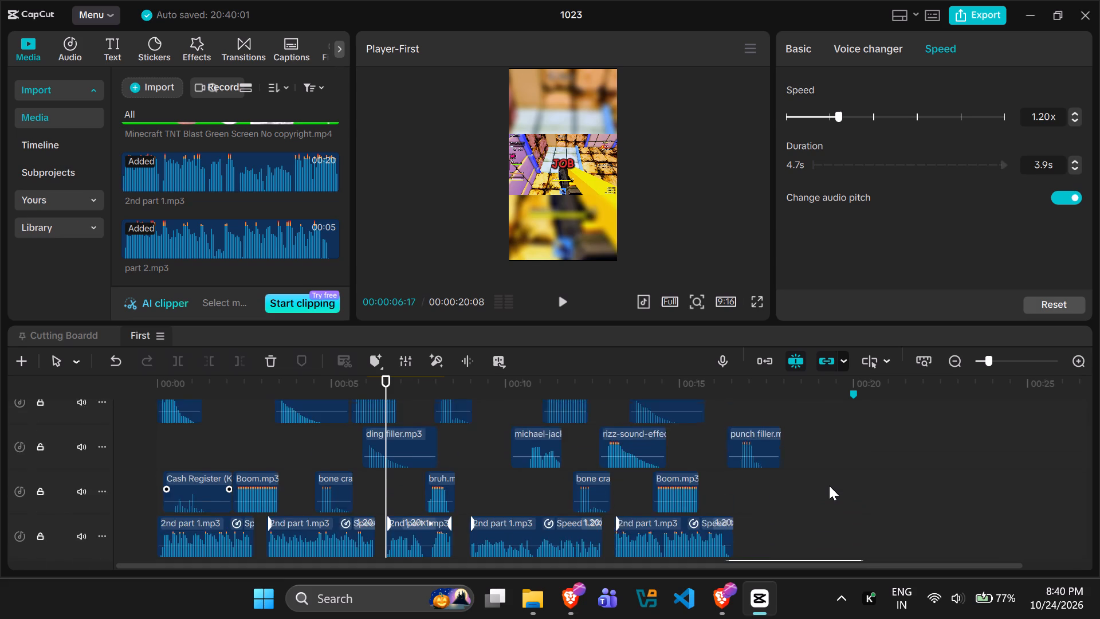
scroll(829, 485, "down", 4)
left_click_drag(819, 501, 807, 499)
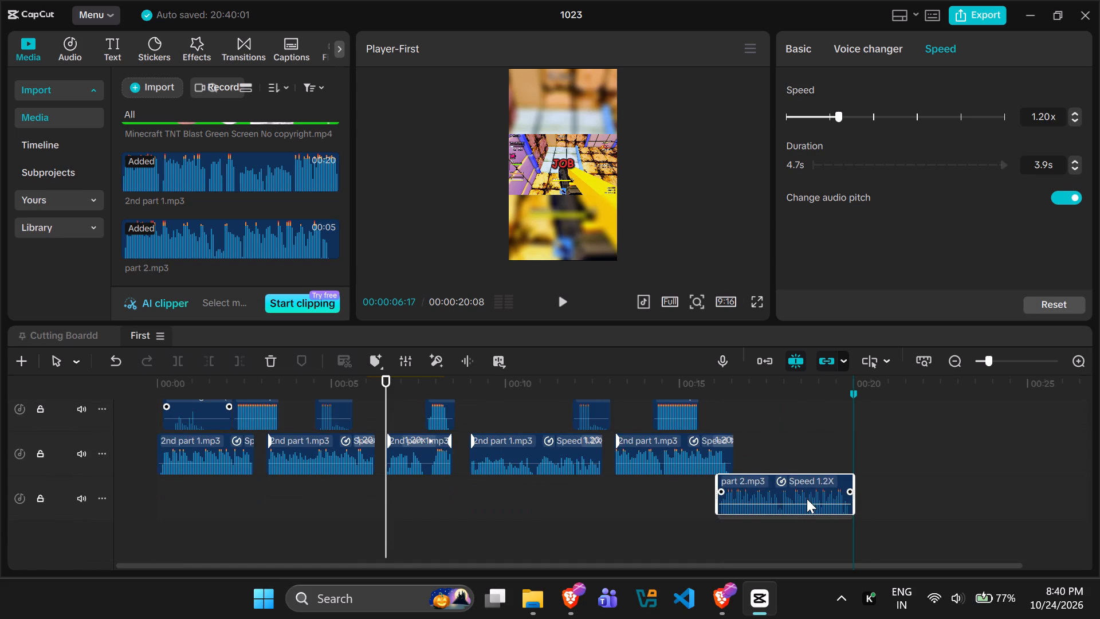
left_click_drag(807, 499, 807, 503)
Move the last three pieces of 2nd part 1.mp3 onto the new audio track, lined up back to back before part 2.mp3.
left_click_drag(659, 452, 645, 475)
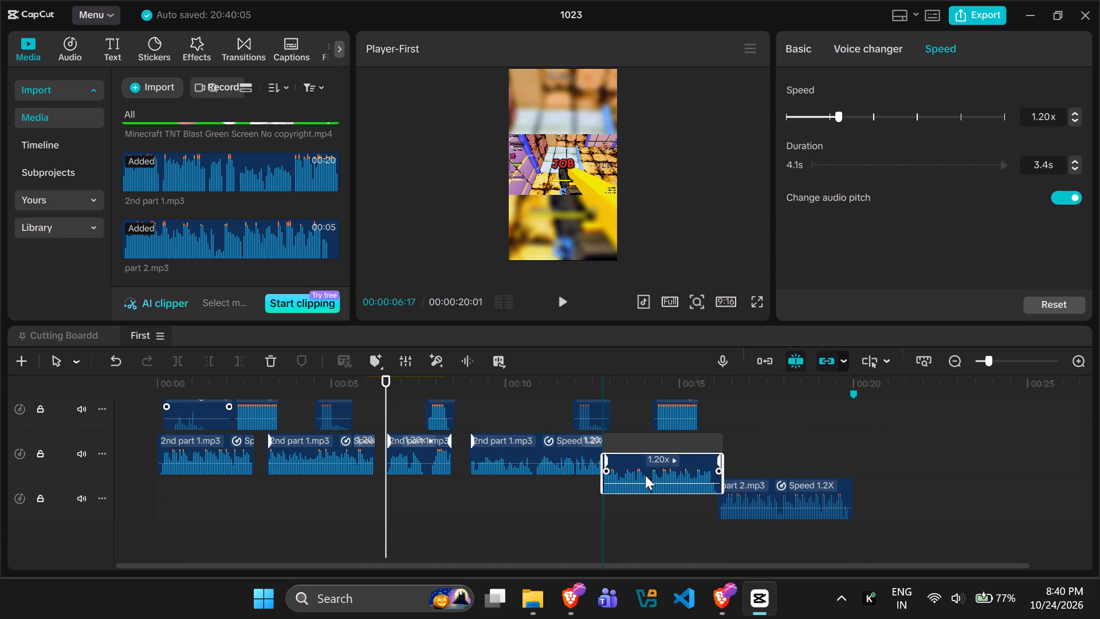
left_click_drag(645, 475, 639, 501)
left_click_drag(571, 451, 567, 451)
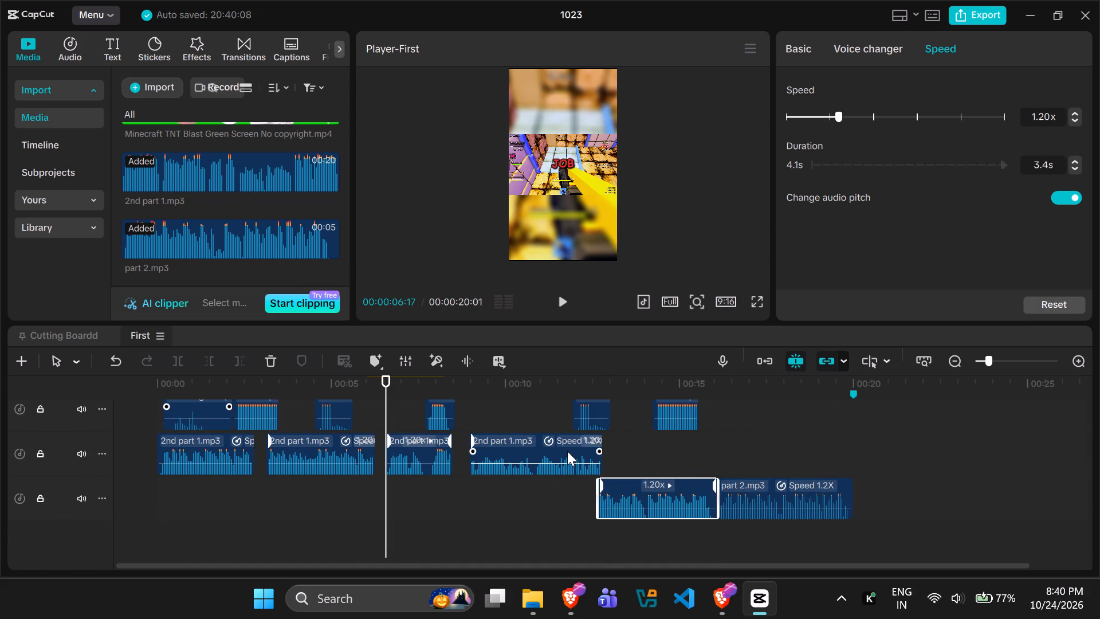
left_click_drag(567, 451, 568, 488)
left_click_drag(431, 448, 436, 467)
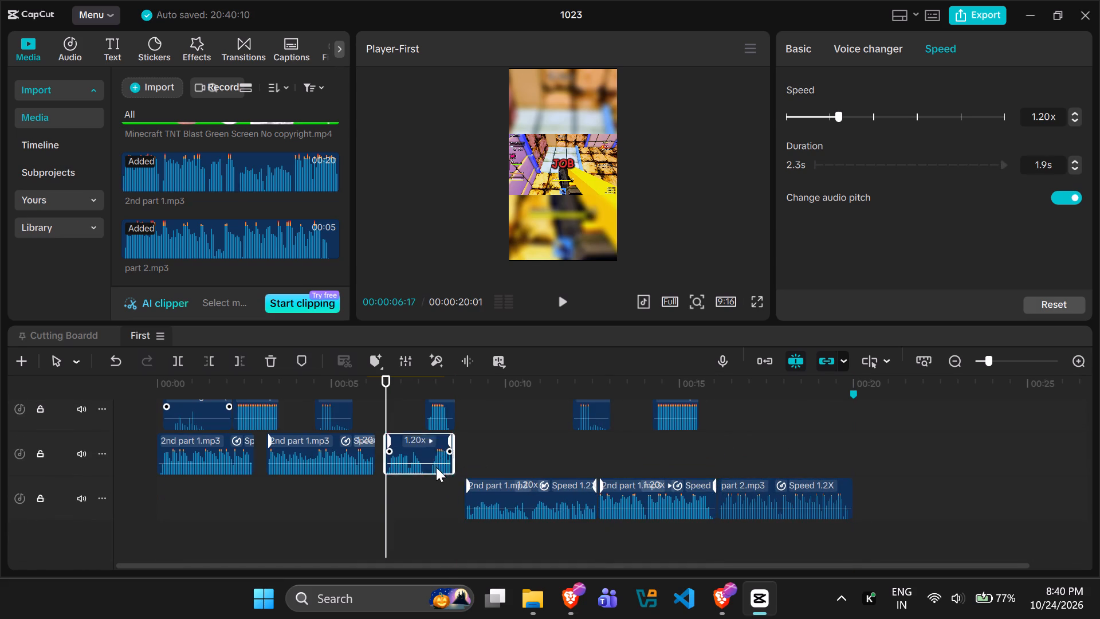
left_click_drag(436, 467, 445, 486)
Move the first two pieces of 2nd part 1.mp3 onto the same new track, back to back from 00:00.
left_click_drag(352, 448, 347, 492)
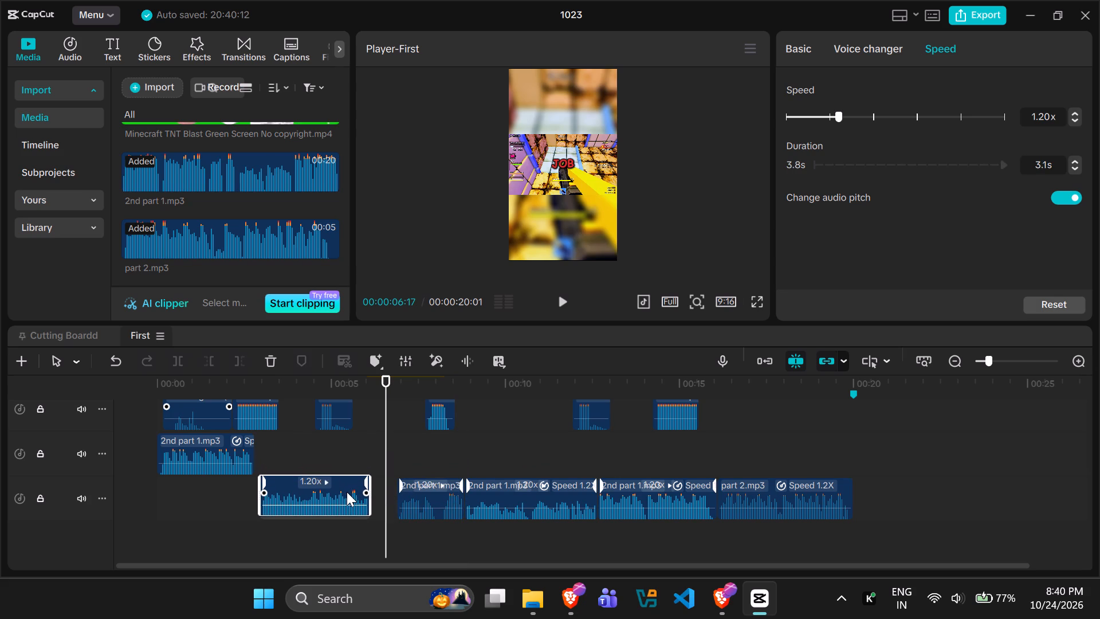
left_click_drag(347, 492, 344, 493)
left_click_drag(210, 447, 210, 491)
Play the First timeline from 00:00 to about 00:07 to check how the voice-over pieces run together.
key("space")
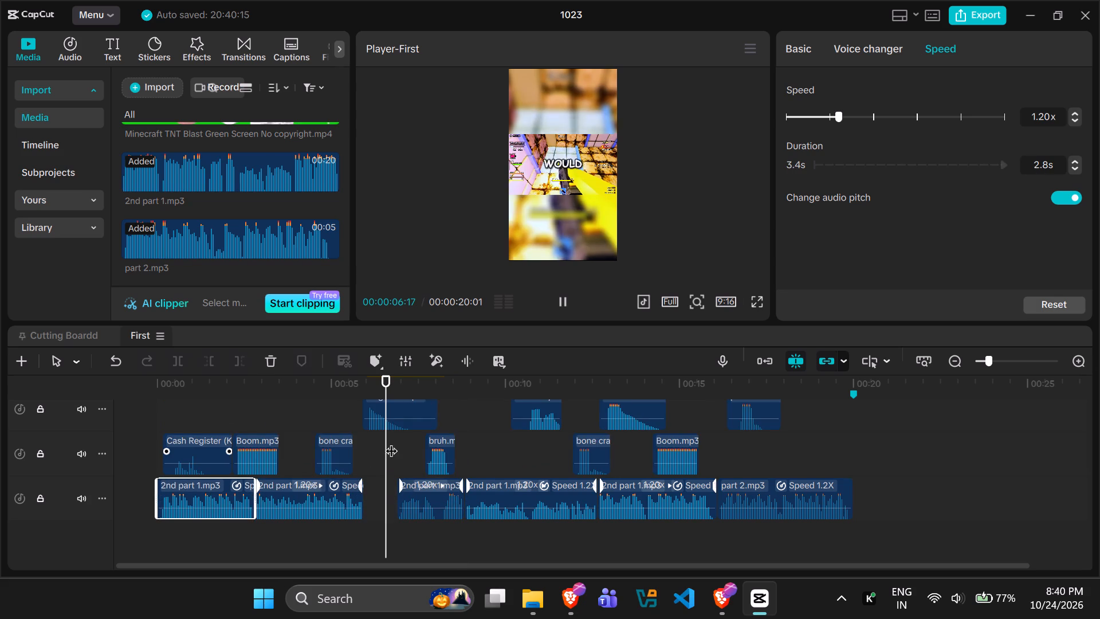
left_click_drag(402, 442, 143, 471)
key("space")
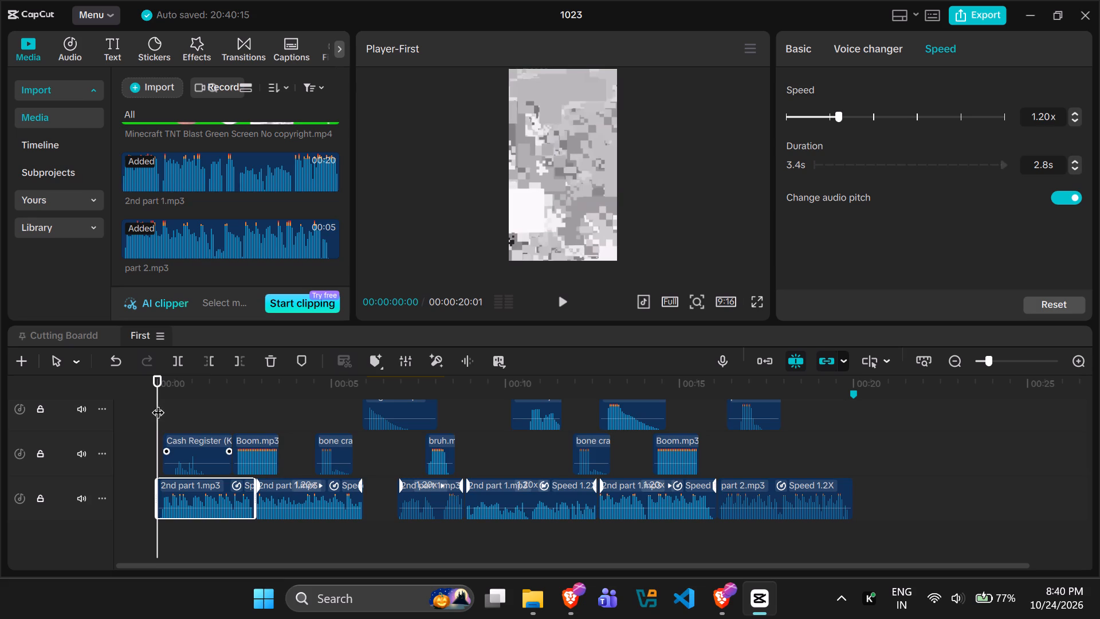
left_click(556, 310)
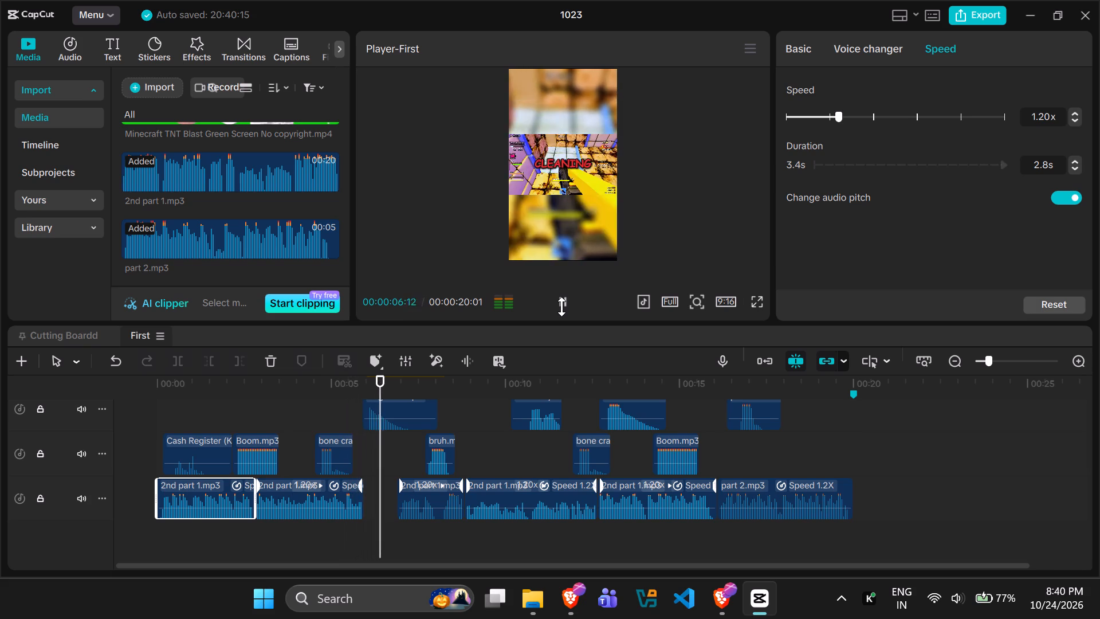
key("space")
Move the third piece of 2nd part 1.mp3 onto a new audio track below, starting right where the second piece ends.
left_click_drag(443, 493, 414, 511)
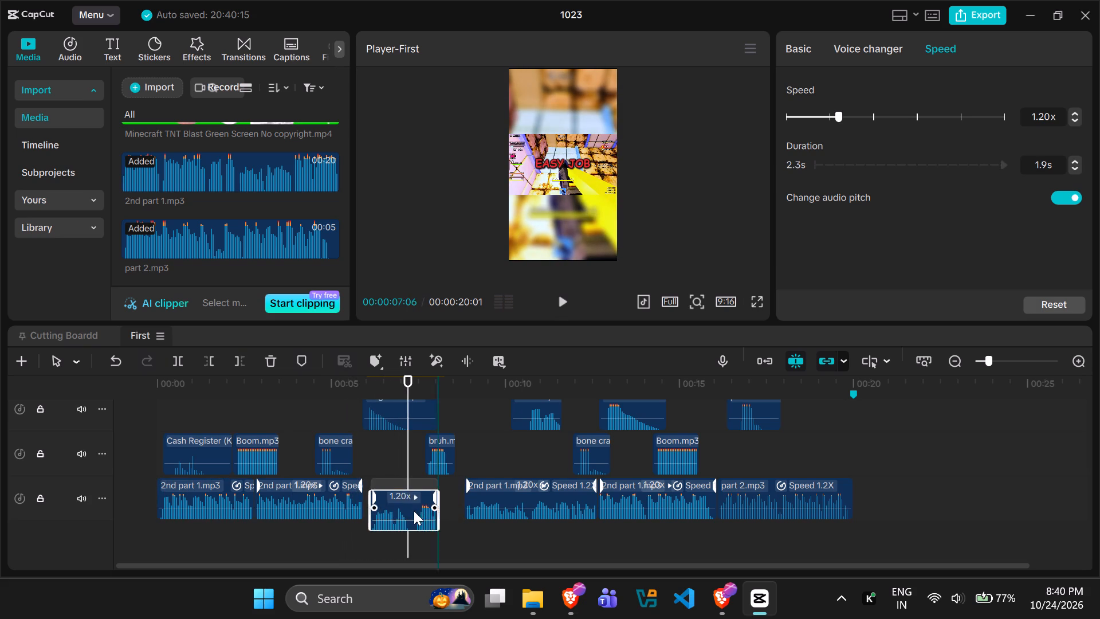
left_click_drag(414, 511, 414, 533)
Play on to about 00:13 and delete the fourth piece of 2nd part 1.mp3, the 3.8 s clip starting near 00:09.
key("space")
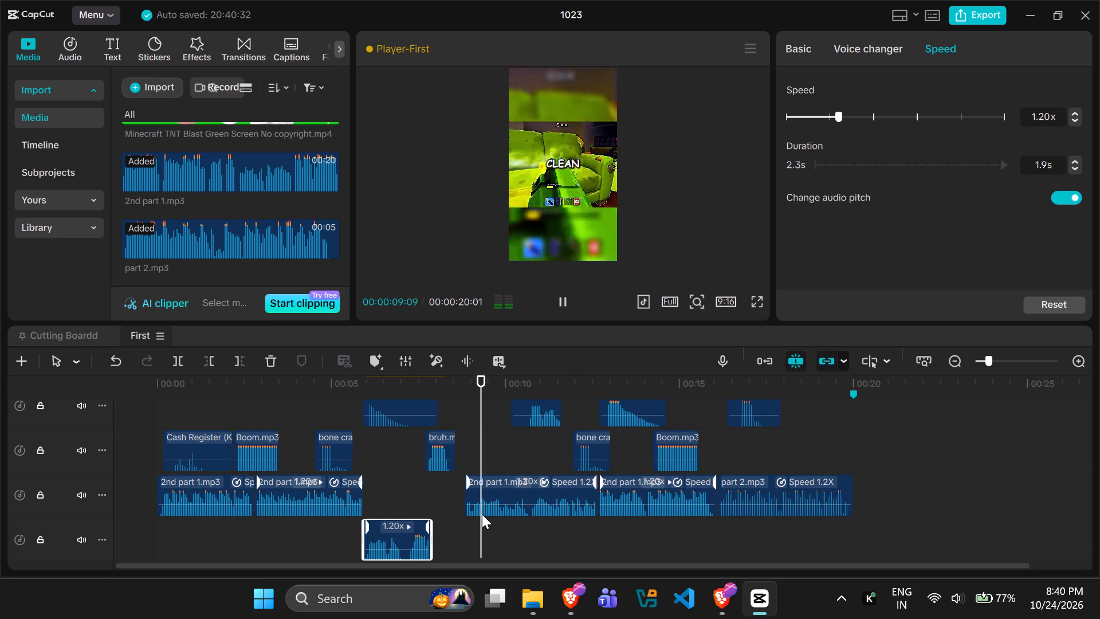
left_click(511, 494)
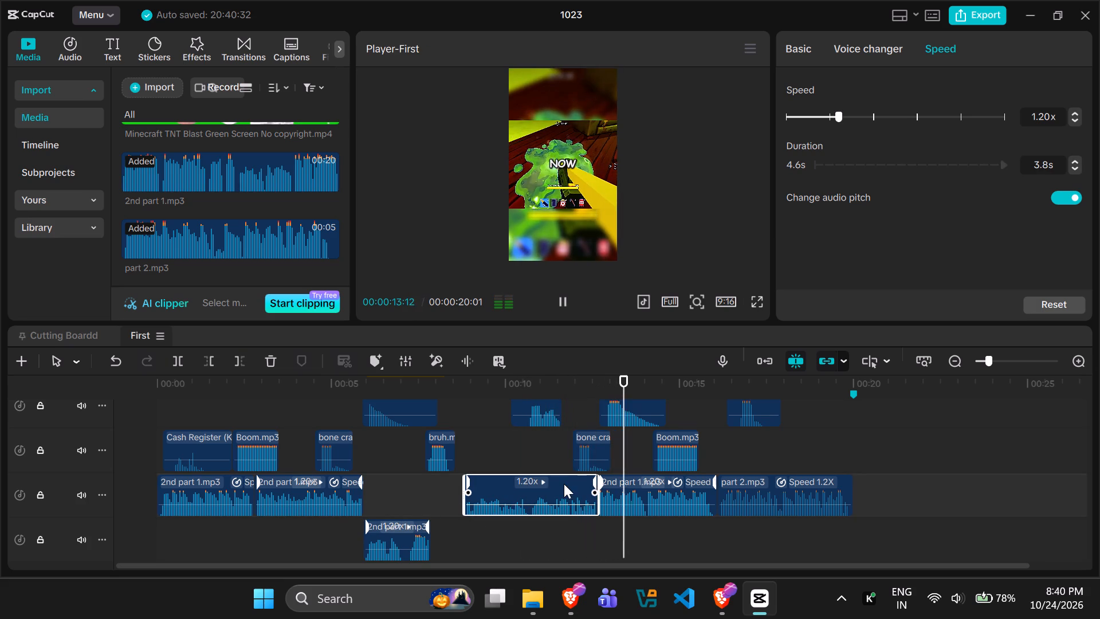
key("space")
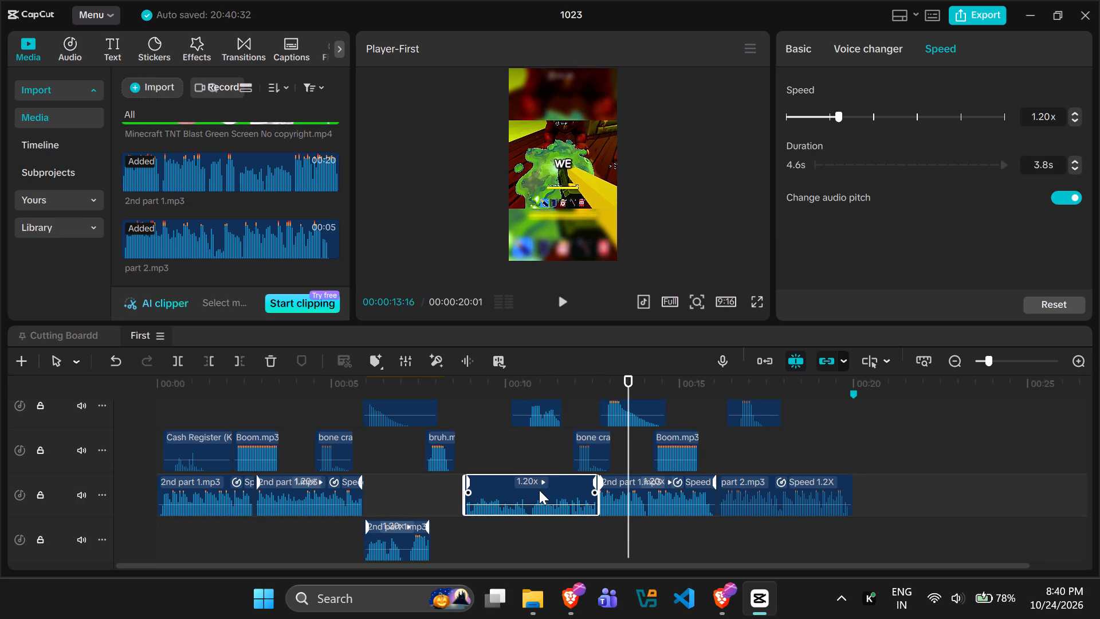
key("Delete")
Move part 2.mp3 earlier to start at about 00:08 and place the last piece of 2nd part 1.mp3 shortly after it, at about 00:12.
left_click_drag(763, 490, 759, 493)
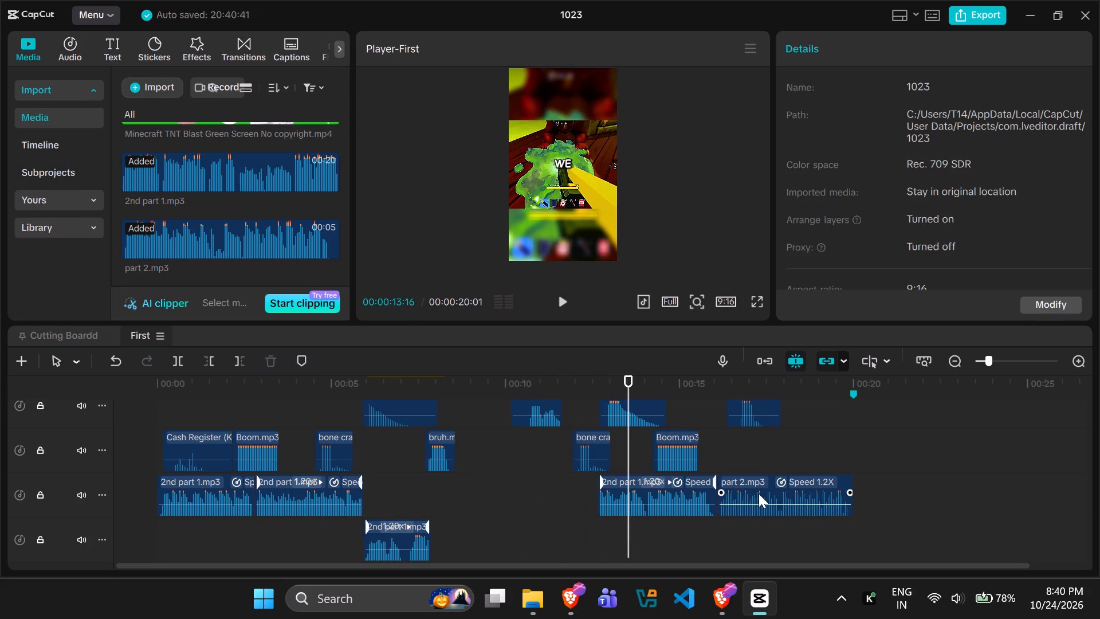
left_click_drag(759, 493, 508, 495)
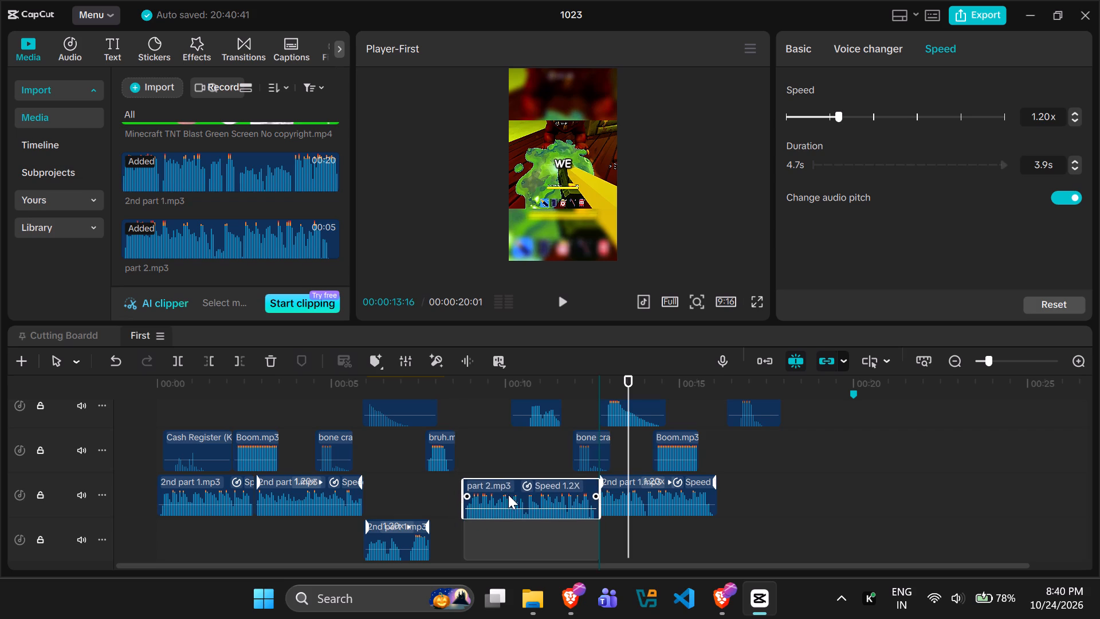
left_click_drag(508, 495, 484, 496)
left_click_drag(635, 488, 619, 488)
Play the rearranged timeline from 00:00 and examine the video, music and sound-effect tracks around the end of the voice-over.
left_click_drag(634, 437, 153, 477)
key("space")
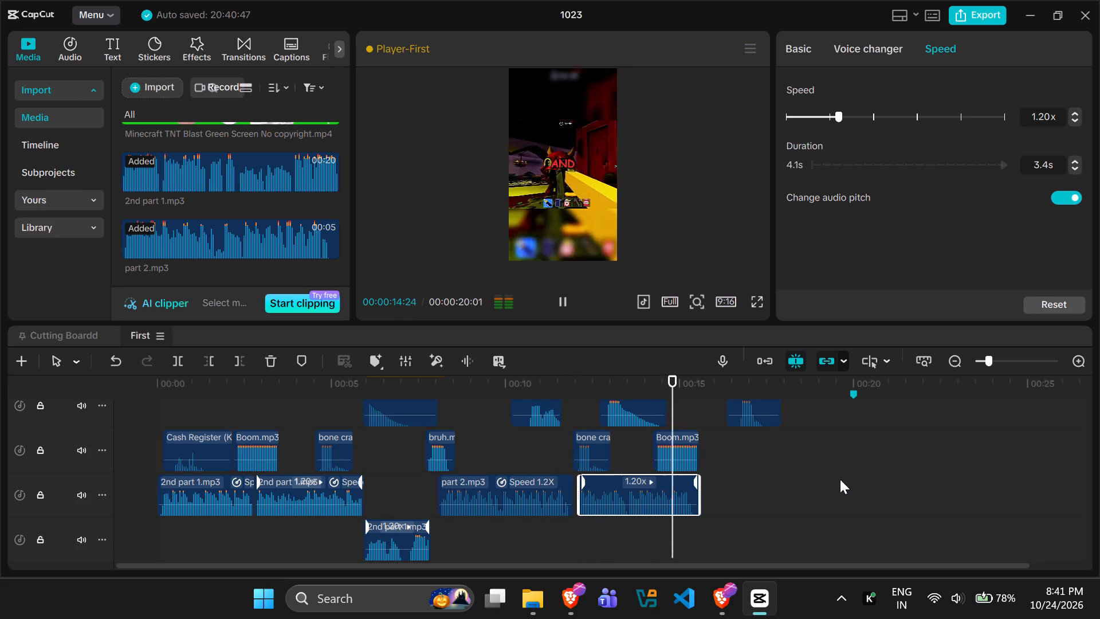
key("space")
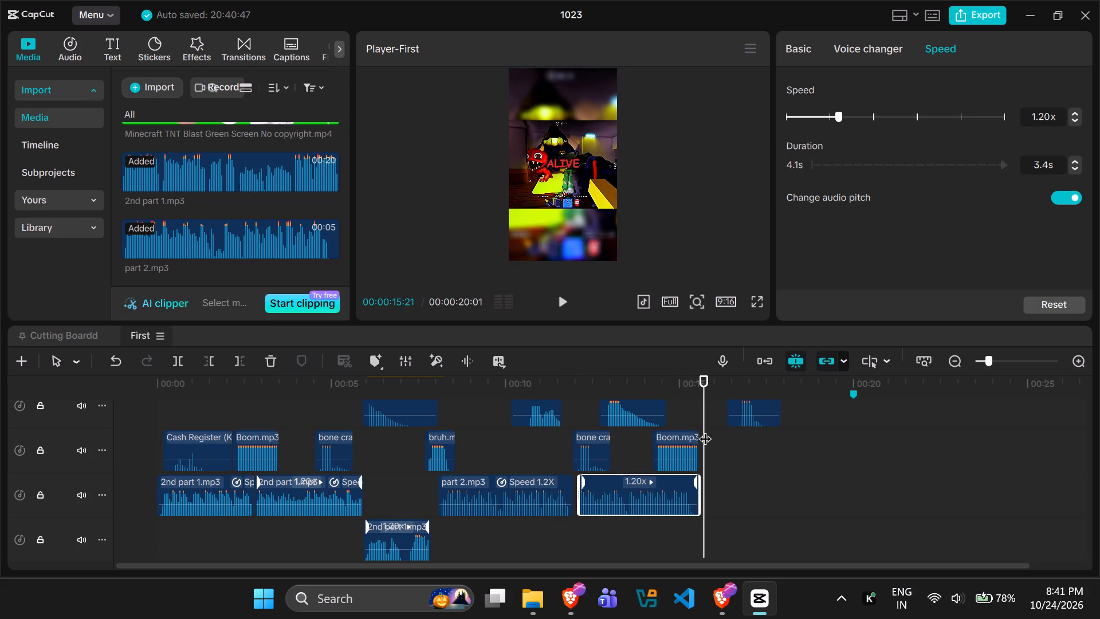
left_click(705, 430)
scroll(737, 468, "up", 12)
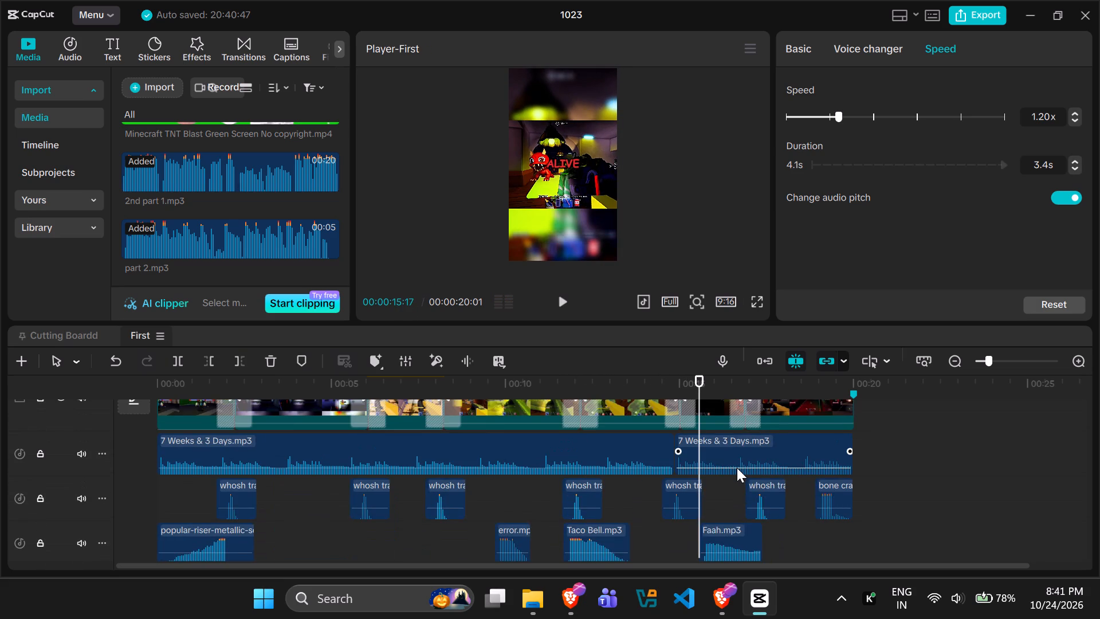
left_click(731, 471)
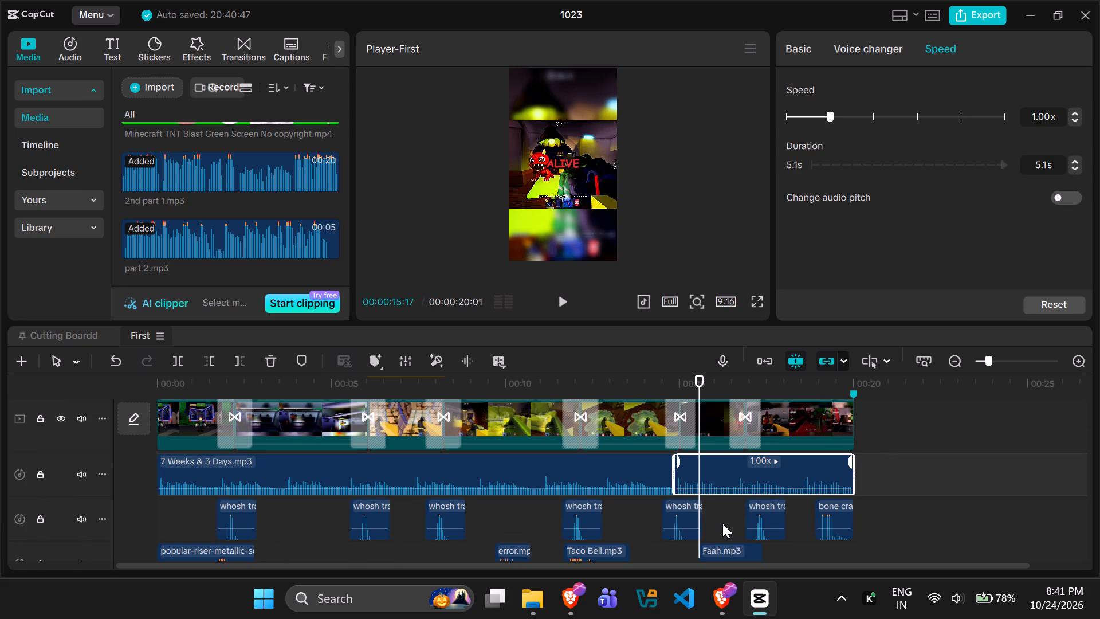
scroll(722, 524, "down", 10)
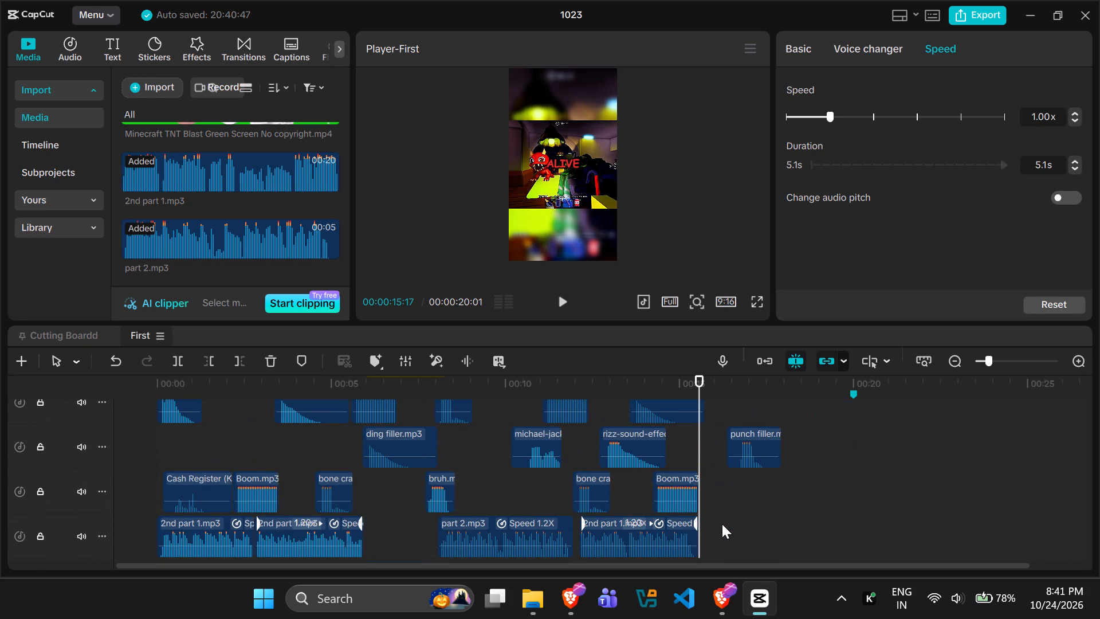
scroll(722, 524, "up", 17)
scroll(721, 523, "down", 7)
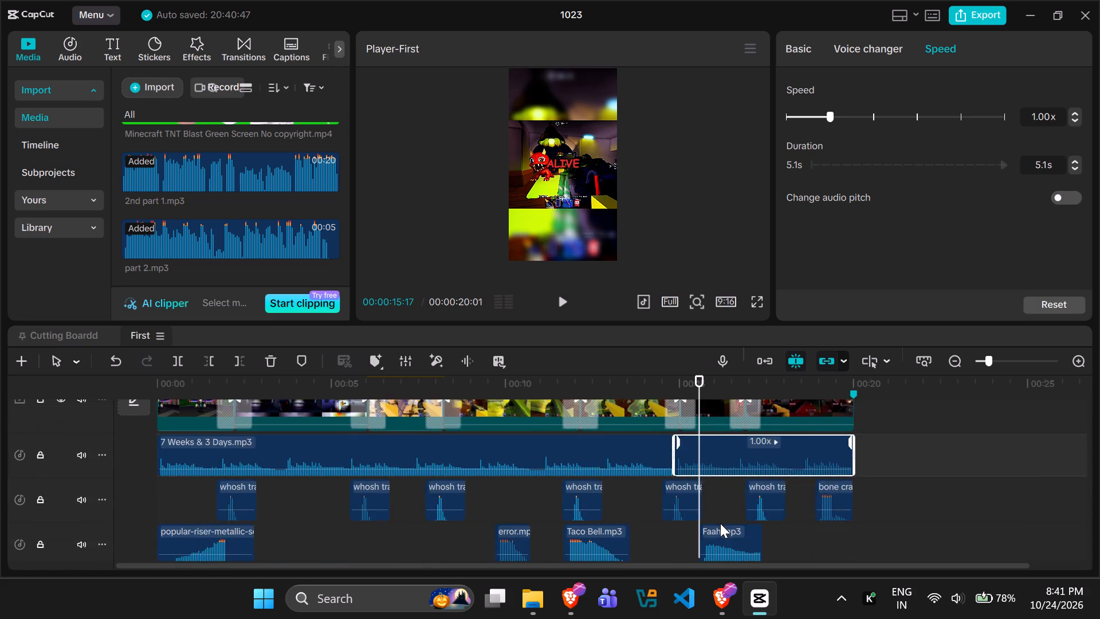
scroll(720, 523, "down", 11)
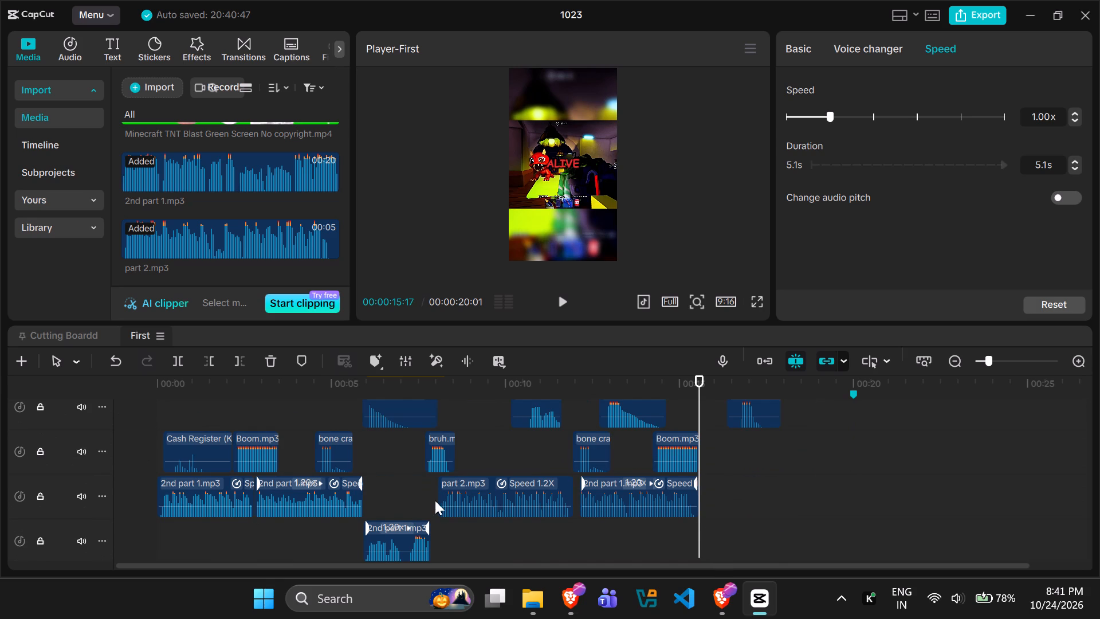
Copy all clips on every track of the First timeline.
left_click(582, 539)
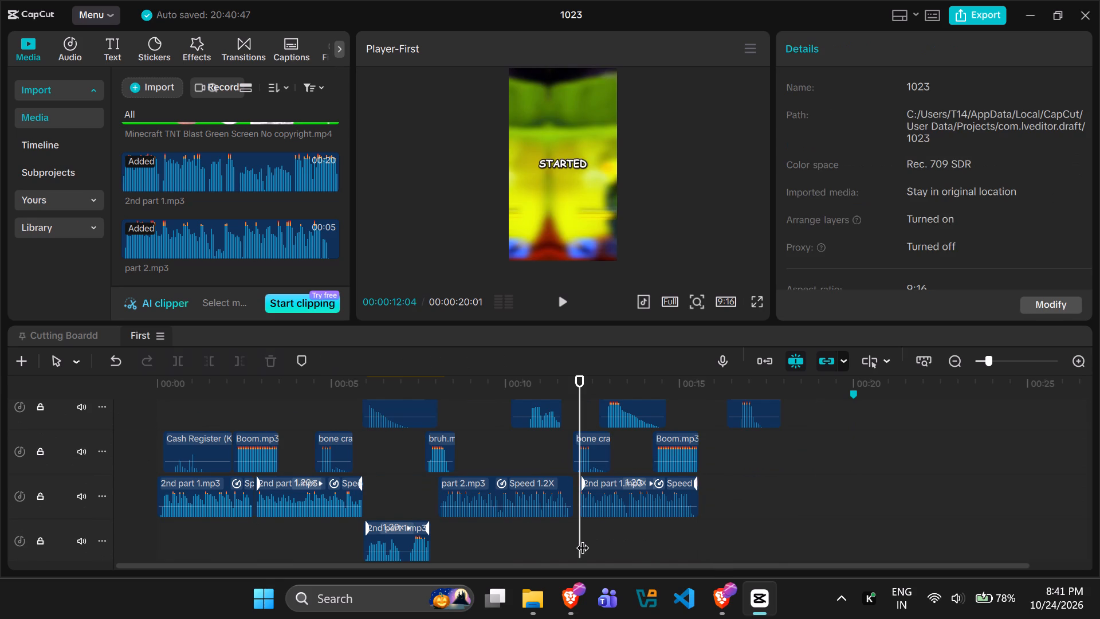
key("ctrl+a")
key("ctrl+c")
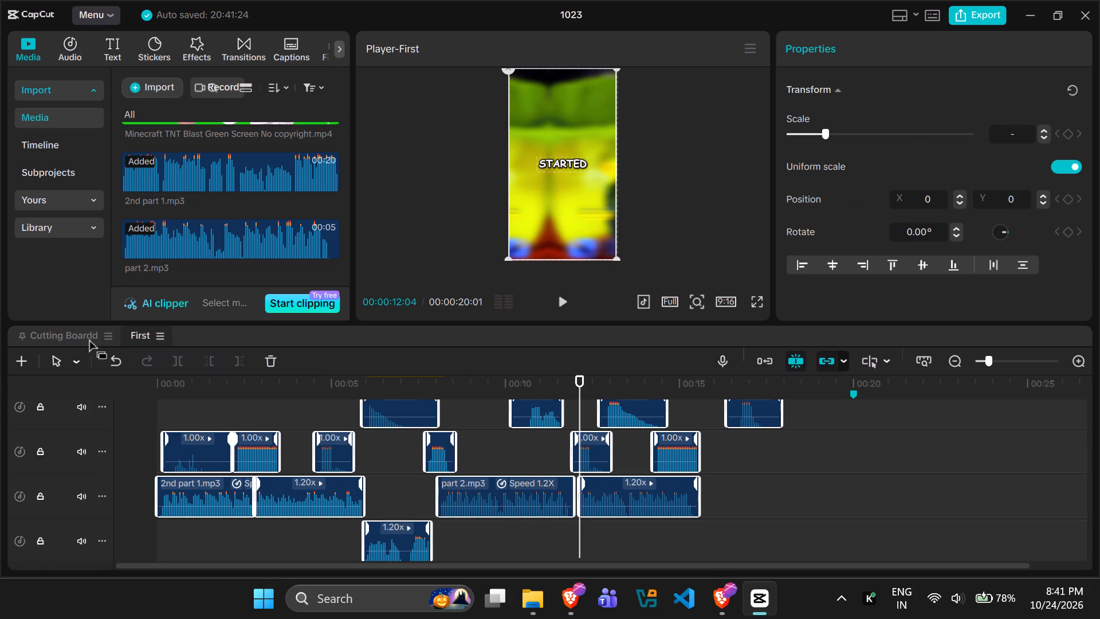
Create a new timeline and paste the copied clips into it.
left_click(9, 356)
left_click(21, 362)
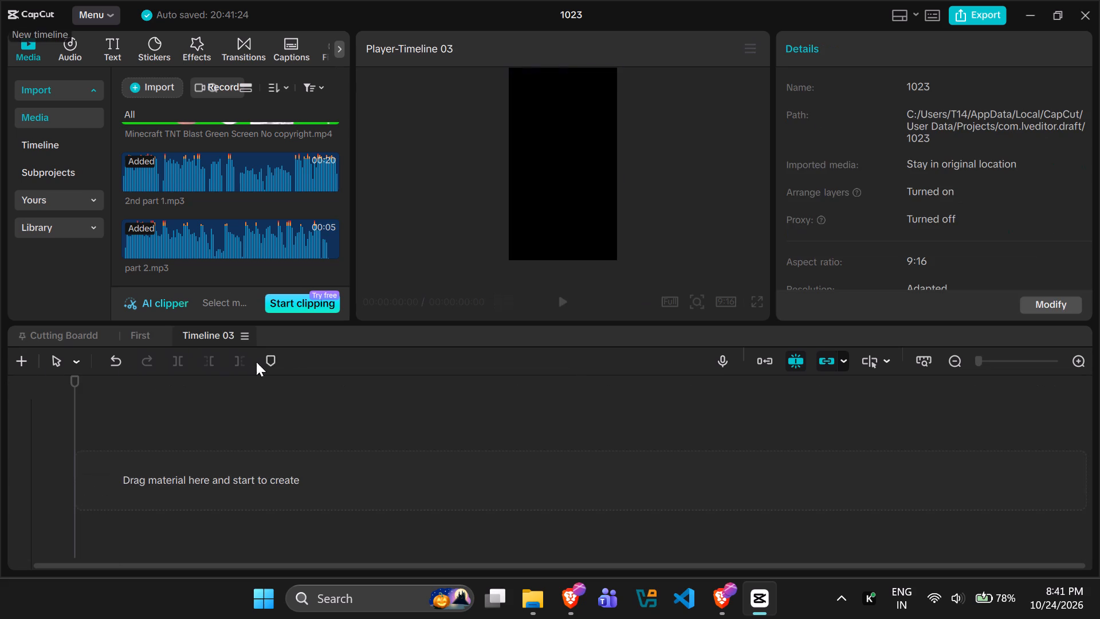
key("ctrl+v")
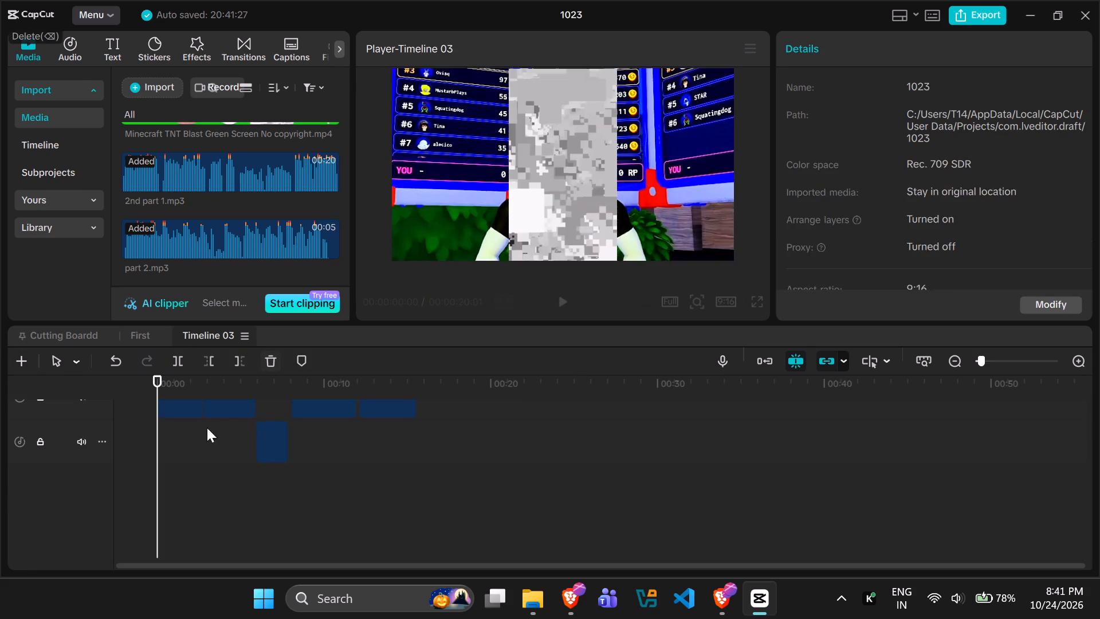
Return to the First timeline and play its first seconds from 00:00 to check it.
left_click(46, 334)
left_click(132, 335)
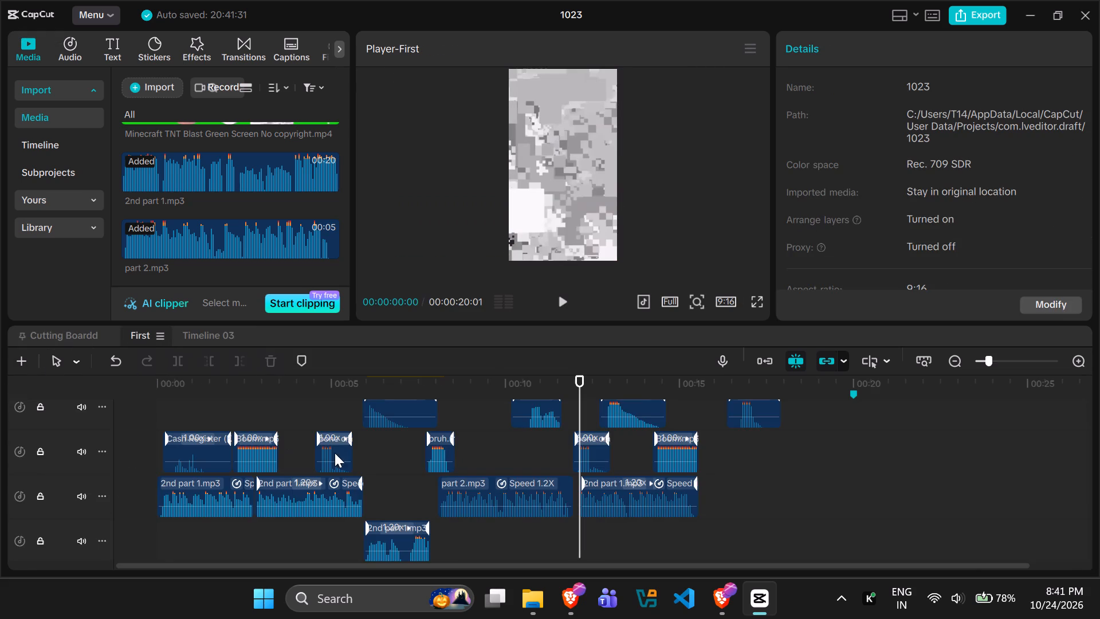
left_click_drag(580, 409, 0, 422)
key("space")
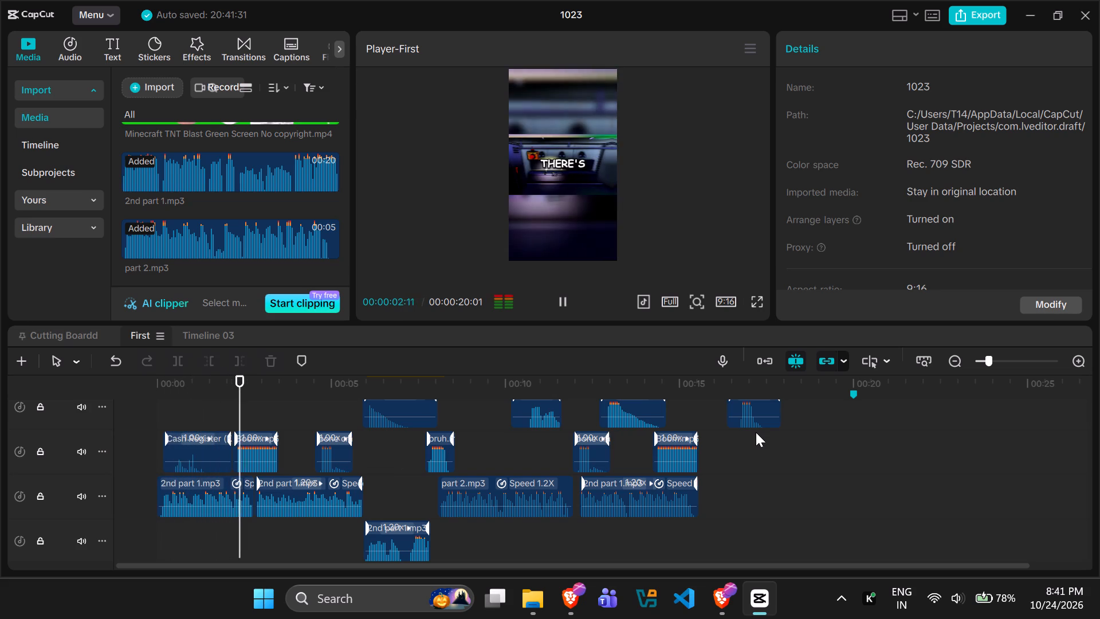
key("space")
Undo the new timeline and all voice-over edits until the First timeline is back to its original single uncut voice-over clip.
key("ctrl+z")
key("ctrl+z")
key("ctrl+z")
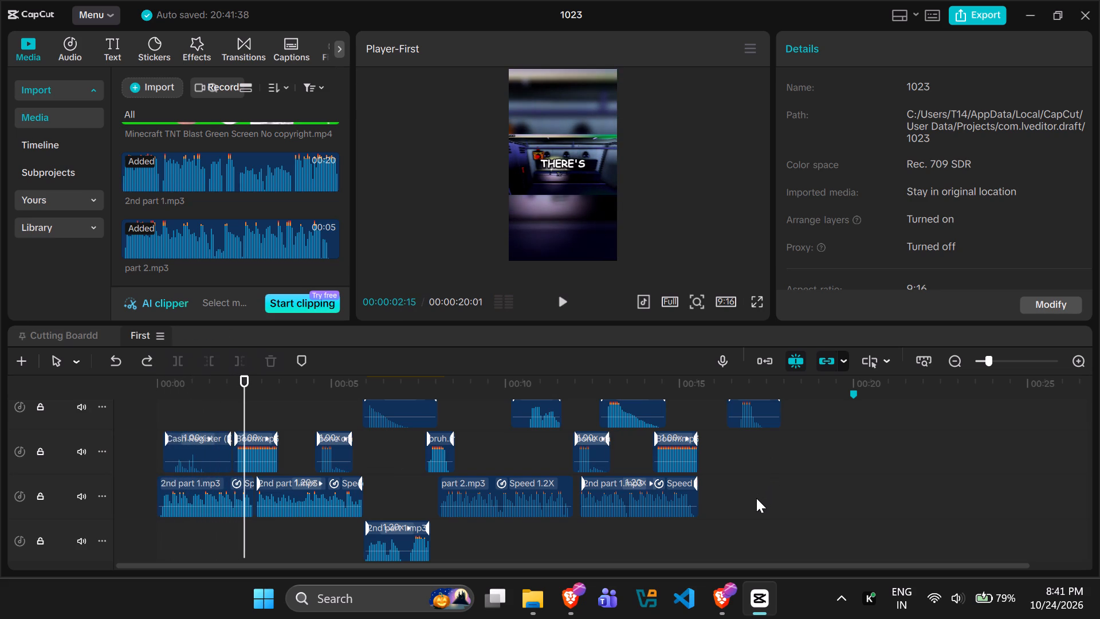
key("ctrl+z")
key("ctrl+z")
key("ctrl+z")
key("ctrl+z")
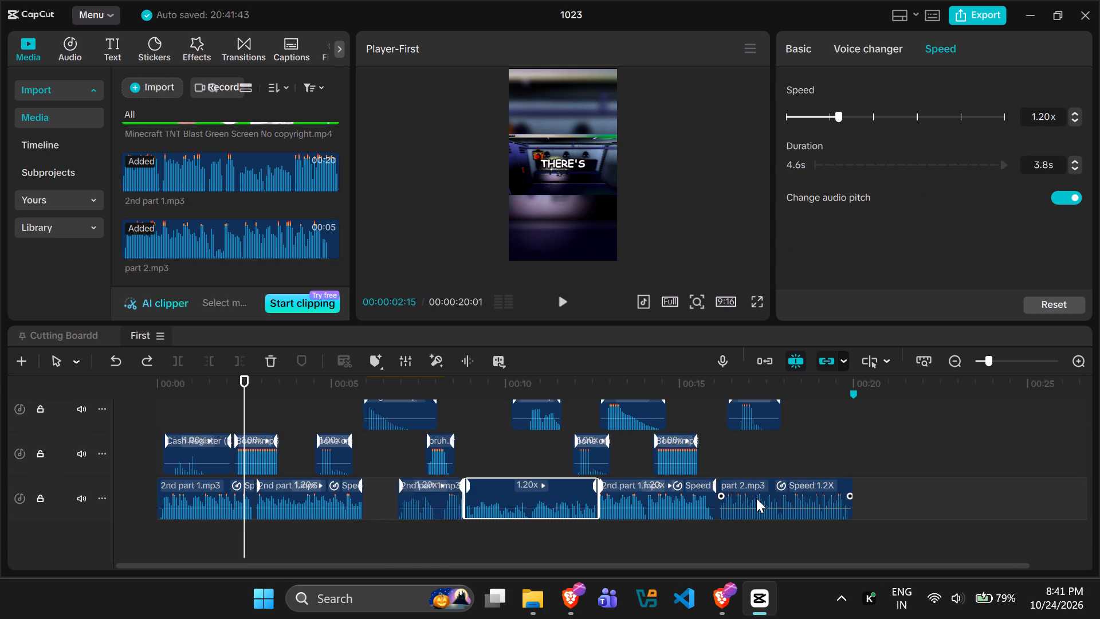
key("ctrl+z")
key("ctrl+z")
key("ctrl+z")
key("ctrl+z")
key("ctrl+z")
key("ctrl+z")
key("ctrl+z")
key("ctrl+z")
key("ctrl+z")
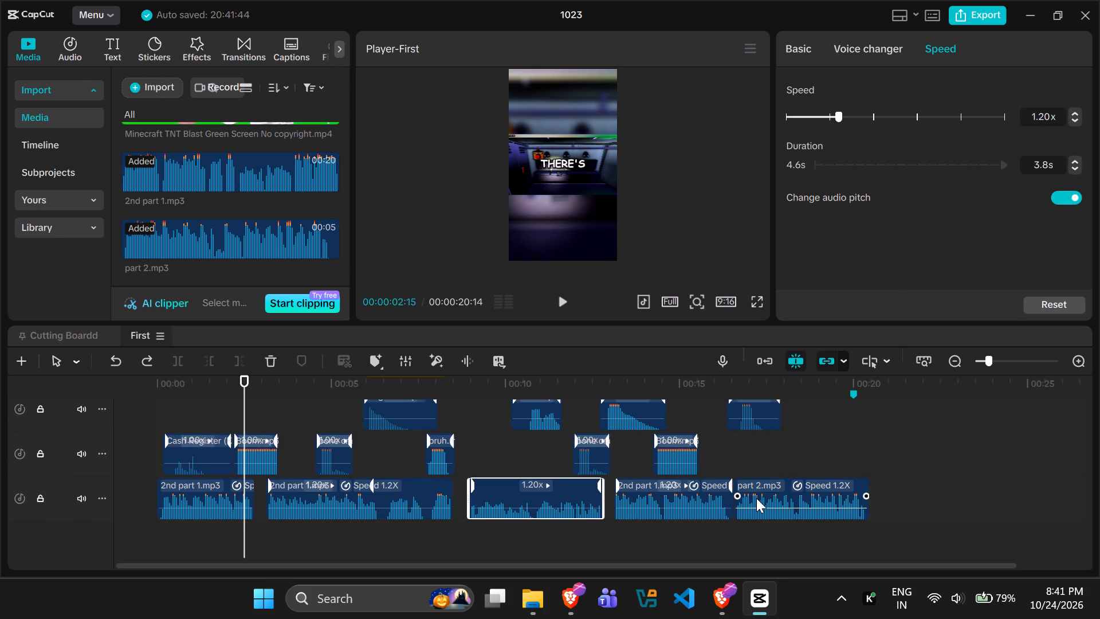
key("ctrl+z")
key("ctrl+z")
key("ctrl+z")
key("ctrl+z")
key("ctrl+z")
key("ctrl+z")
key("ctrl+z")
key("ctrl+z")
key("ctrl+z")
key("ctrl+z")
key("ctrl+z")
key("ctrl+z")
key("ctrl+z")
key("ctrl+z")
key("ctrl+z")
key("ctrl+z")
key("ctrl+z")
key("ctrl+z")
key("ctrl+z")
key("ctrl+z")
key("ctrl+z")
key("ctrl+z")
key("ctrl+z")
key("ctrl+z")
key("ctrl+z")
key("ctrl+z")
key("ctrl+z")
key("ctrl+z")
key("ctrl+z")
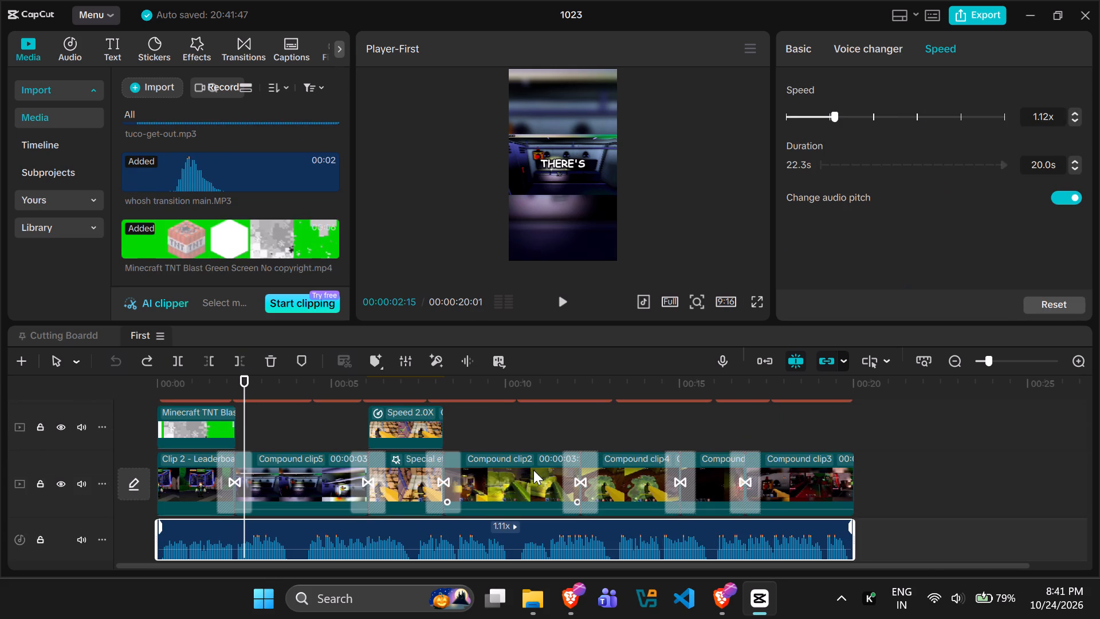
Look through the caption, video and sound-effect tracks of the First timeline to check that its original arrangement is restored.
scroll(450, 472, "up", 3)
scroll(450, 472, "down", 1)
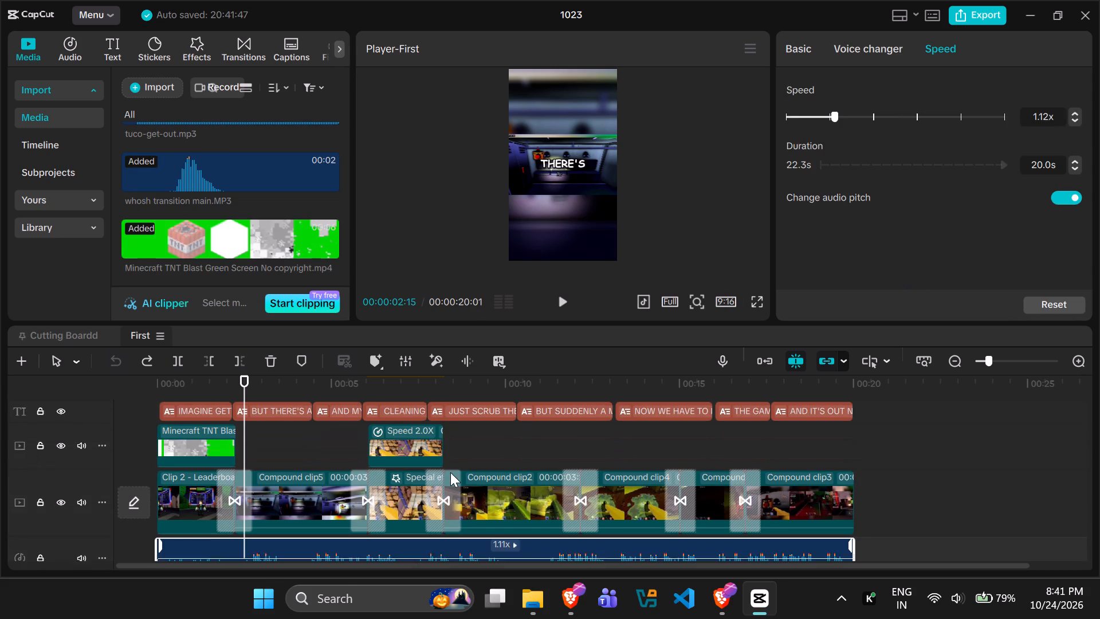
scroll(450, 472, "down", 16)
scroll(447, 471, "up", 16)
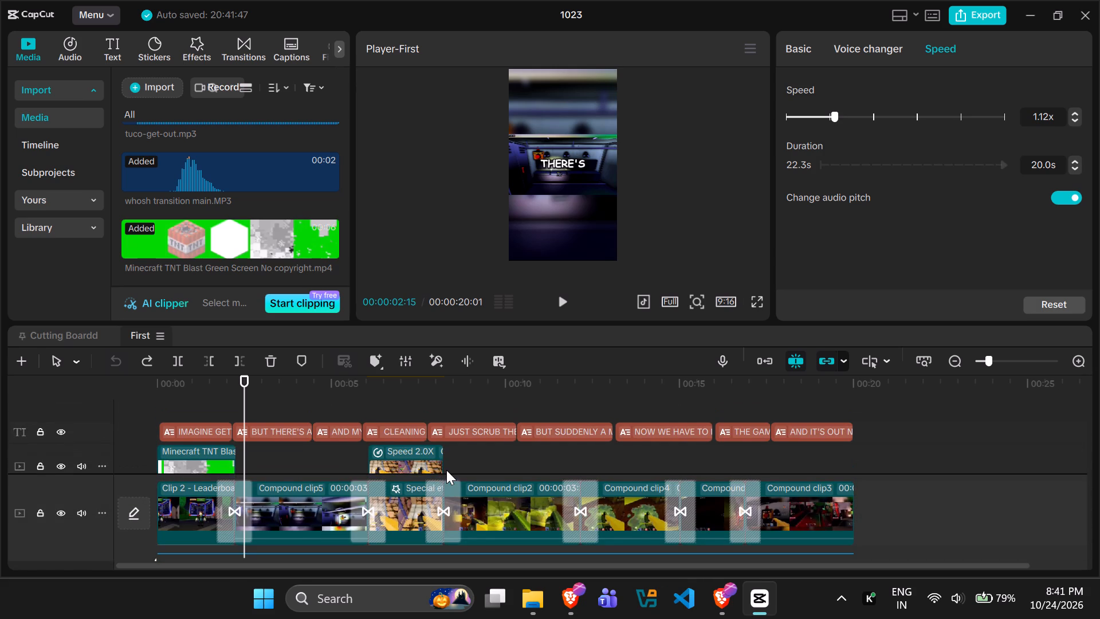
scroll(446, 470, "down", 11)
key("ctrl+z")
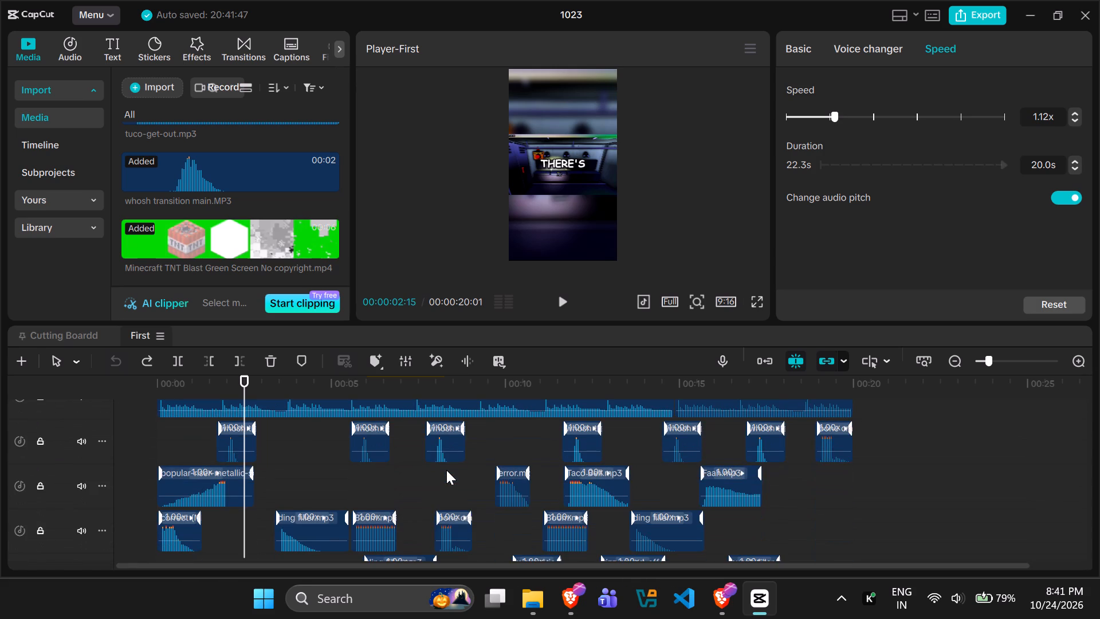
scroll(403, 493, "up", 17)
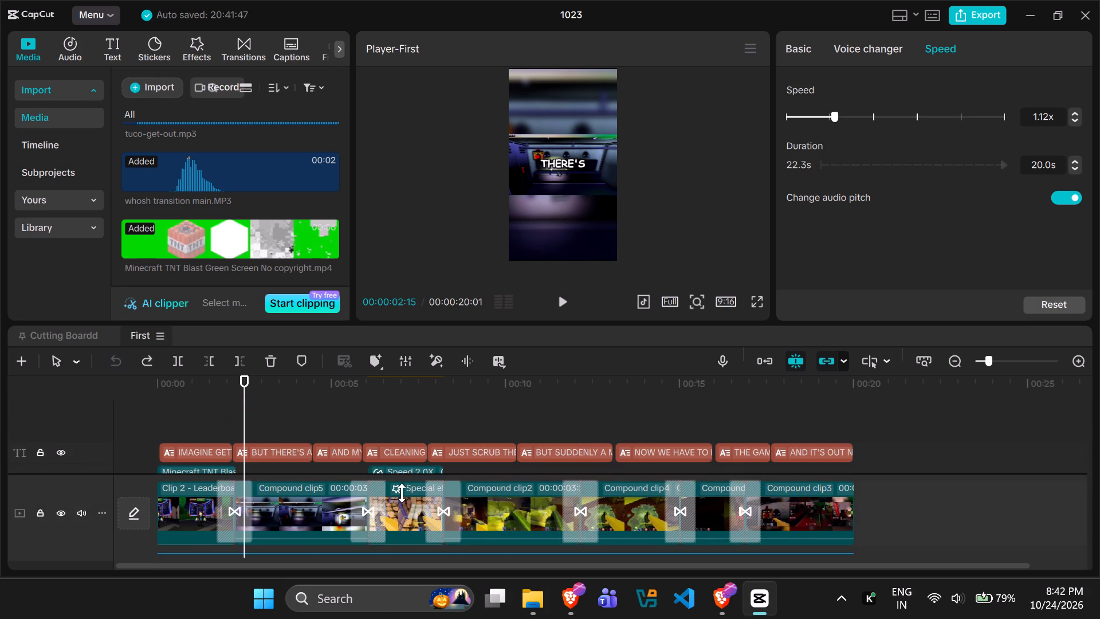
scroll(402, 493, "down", 3)
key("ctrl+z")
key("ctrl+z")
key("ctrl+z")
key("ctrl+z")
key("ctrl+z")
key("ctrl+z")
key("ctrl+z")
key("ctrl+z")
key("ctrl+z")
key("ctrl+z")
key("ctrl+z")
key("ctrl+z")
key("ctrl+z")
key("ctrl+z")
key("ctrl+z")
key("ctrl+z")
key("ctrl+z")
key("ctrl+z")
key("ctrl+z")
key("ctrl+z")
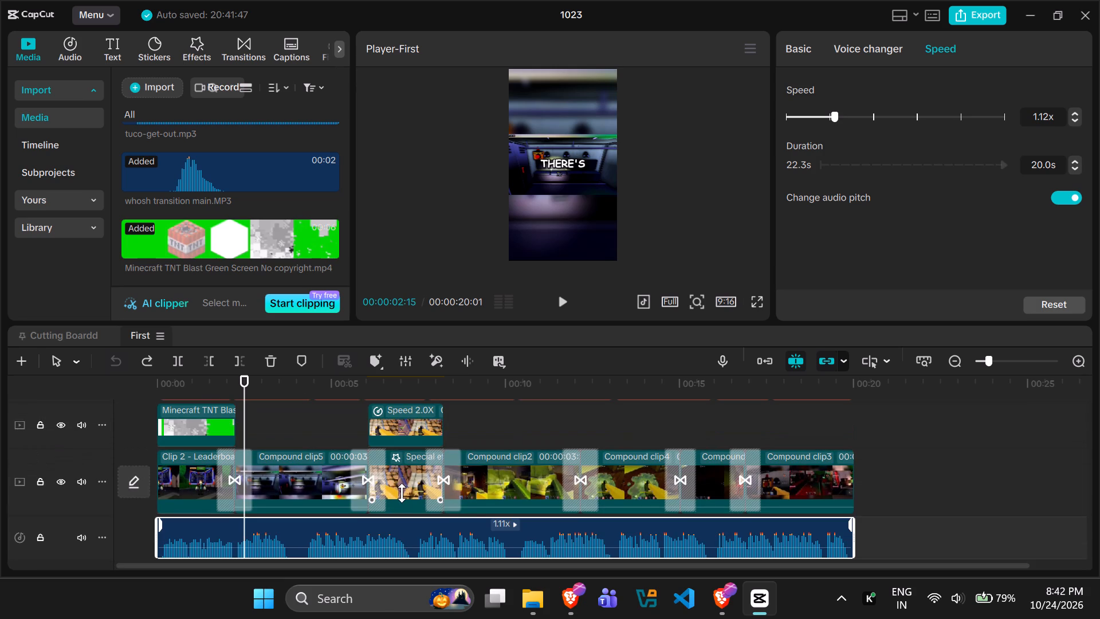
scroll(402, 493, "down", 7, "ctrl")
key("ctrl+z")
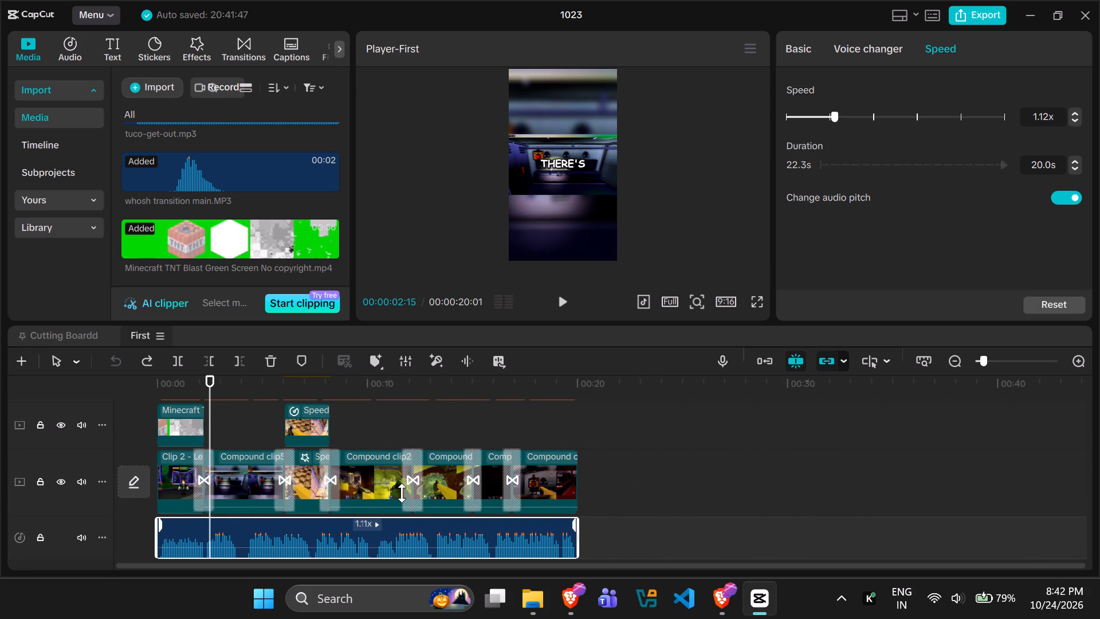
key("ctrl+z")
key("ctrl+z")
Create a new timeline and paste the copied edited clips into it from 00:00.
left_click(25, 361)
key("ctrl+v")
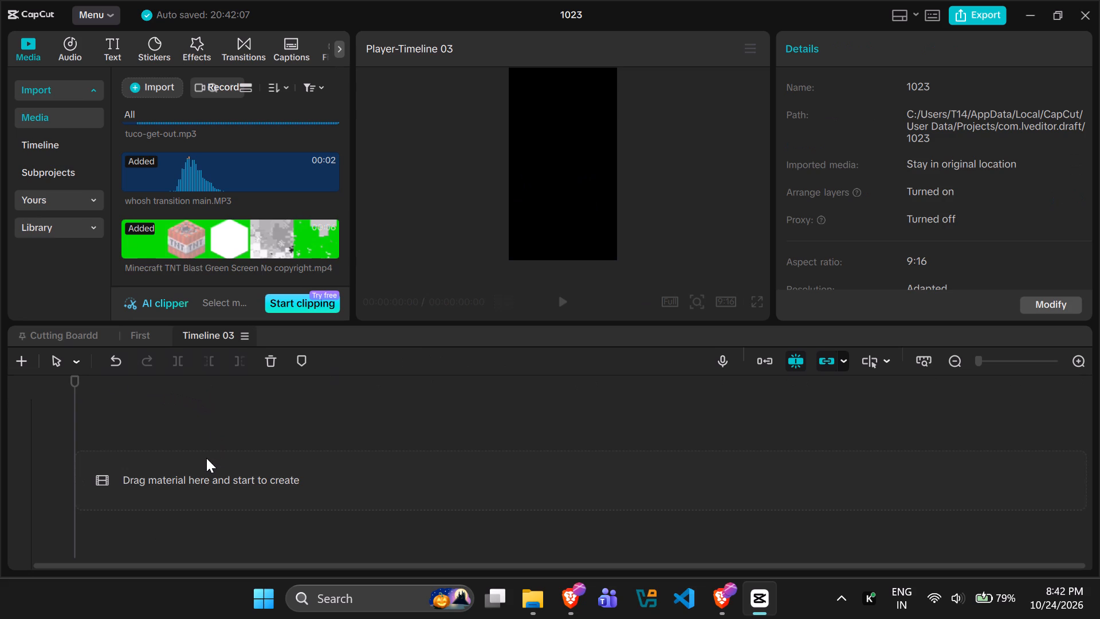
scroll(287, 481, "up", 16)
scroll(287, 481, "up", 11)
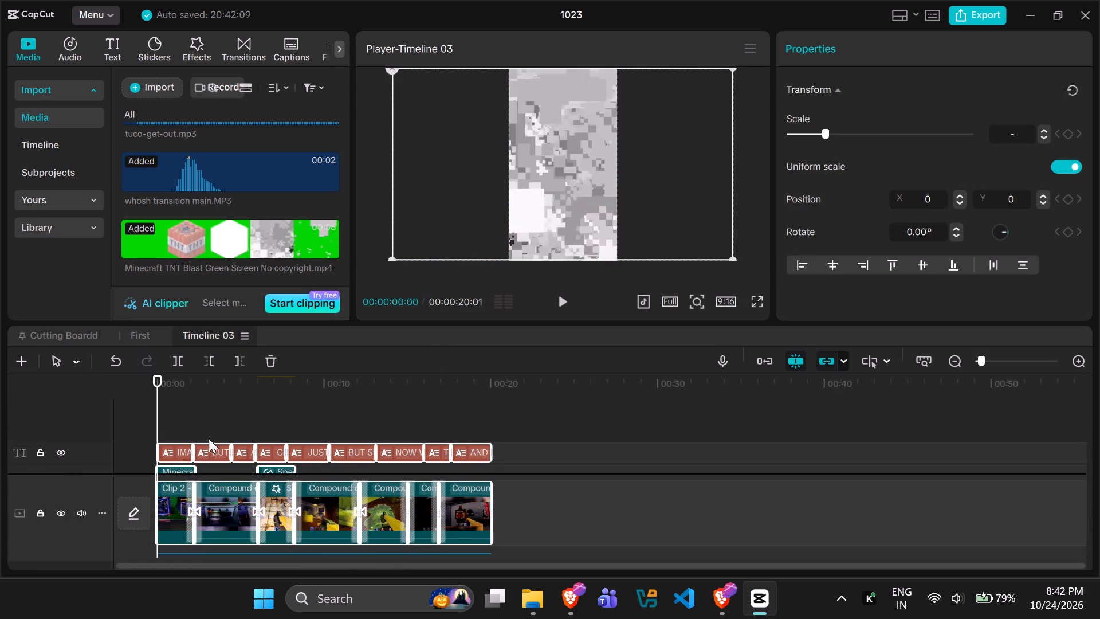
Delete all the pasted captions from the text track of Timeline 03.
left_click(131, 446)
left_click_drag(132, 446, 531, 446)
left_click_drag(556, 448, 543, 450)
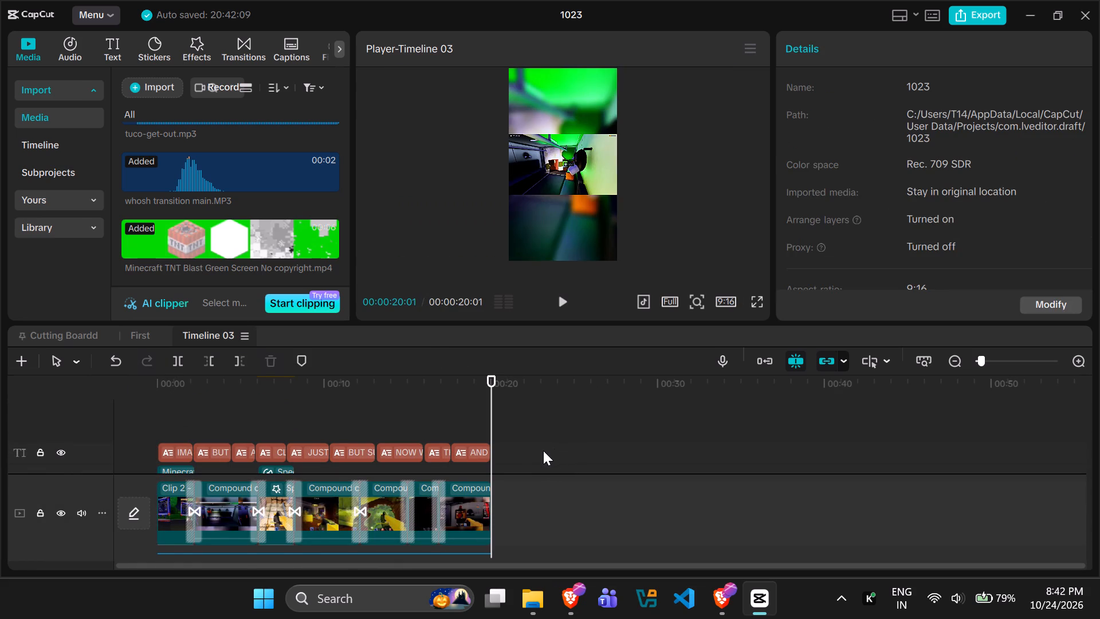
left_click_drag(543, 450, 138, 452)
key("Delete")
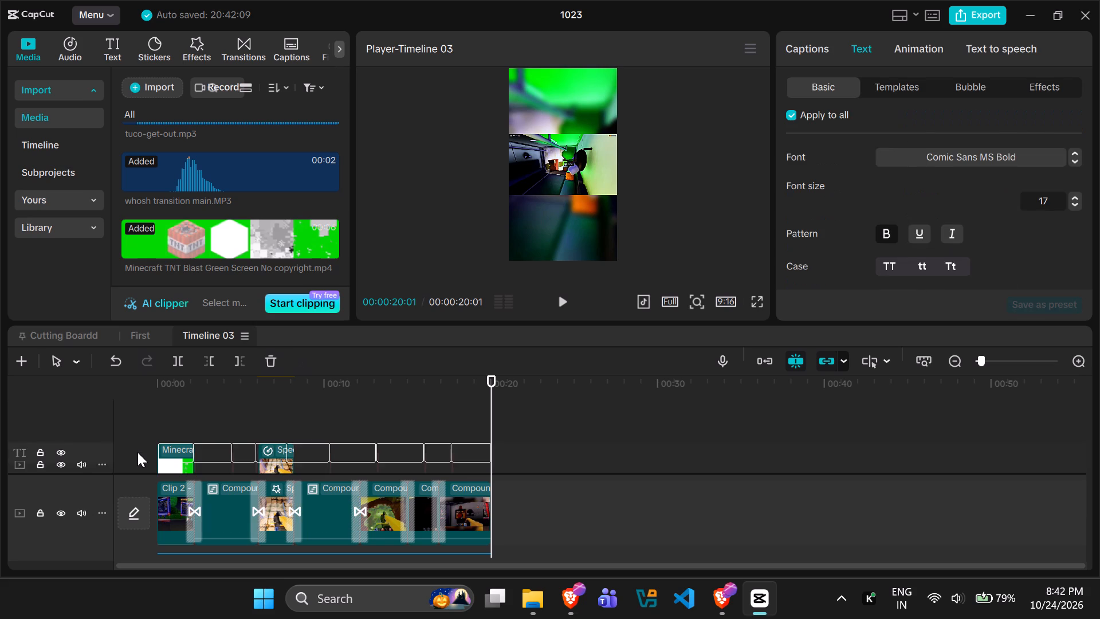
Play Timeline 03 from 00:00 to about 00:15, pausing along the way to check the pasted clips with the voice-over.
left_click_drag(493, 413, 0, 413)
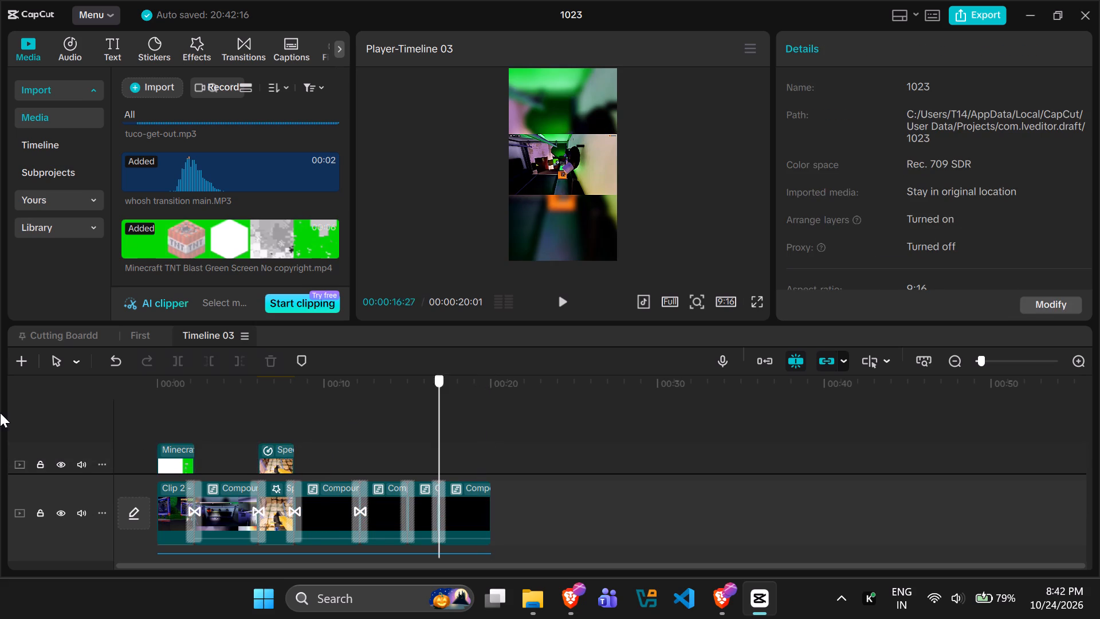
left_click_drag(0, 413, 0, 414)
key("space")
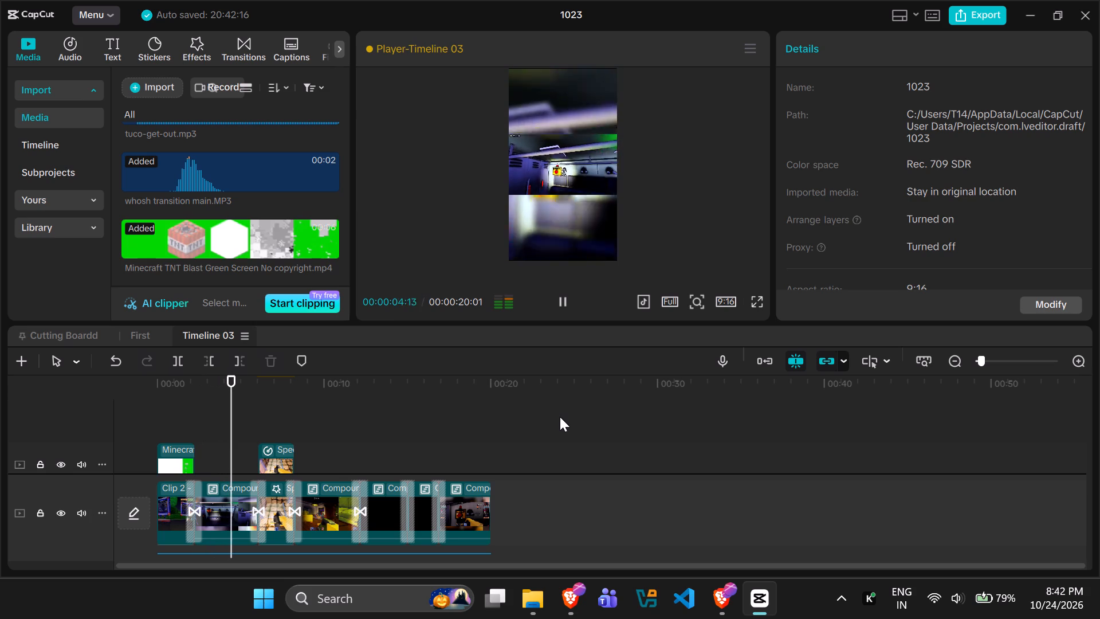
key("space")
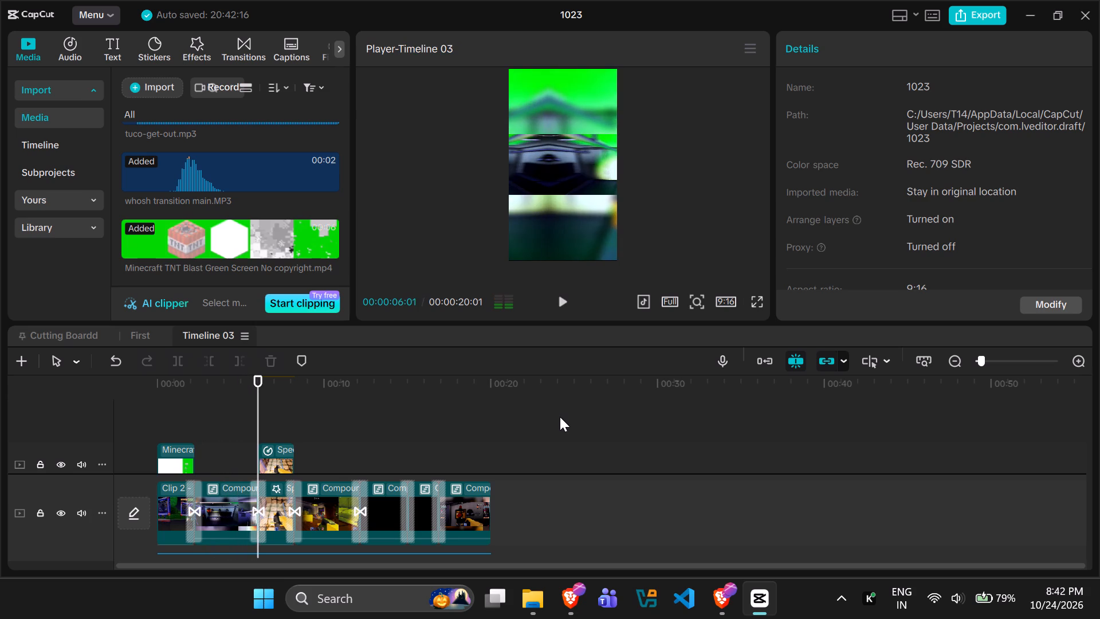
key("space")
key("space")
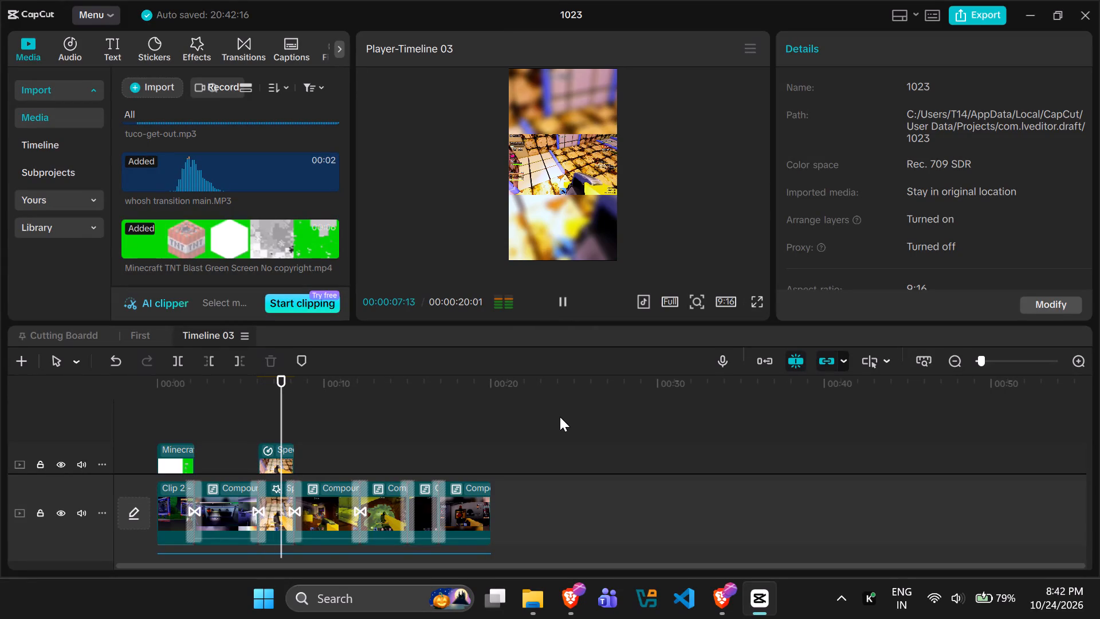
key("space")
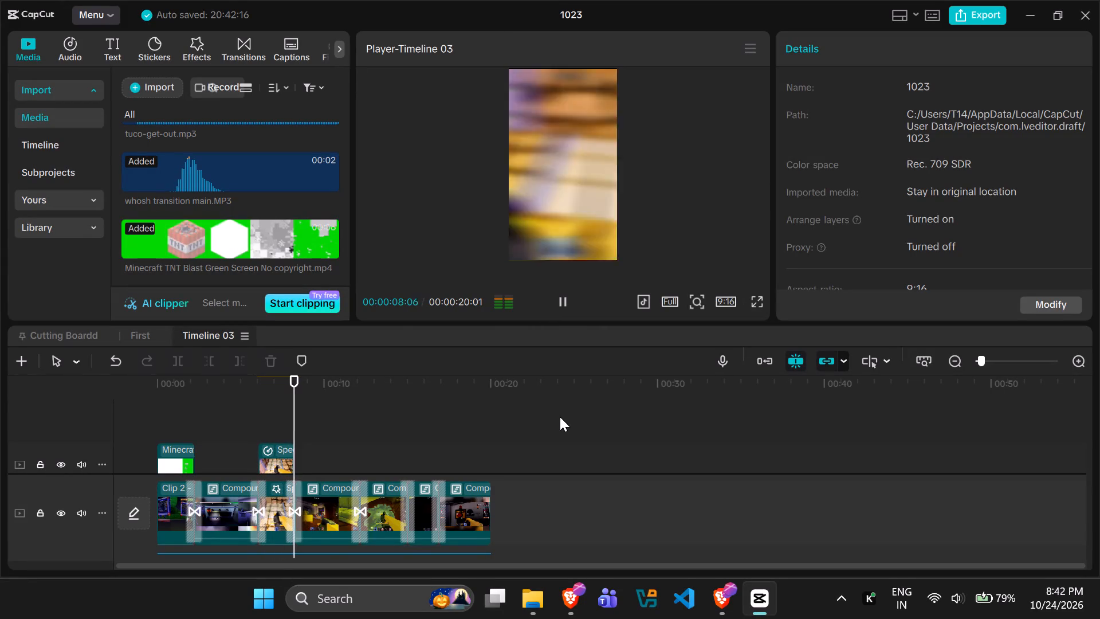
key("space")
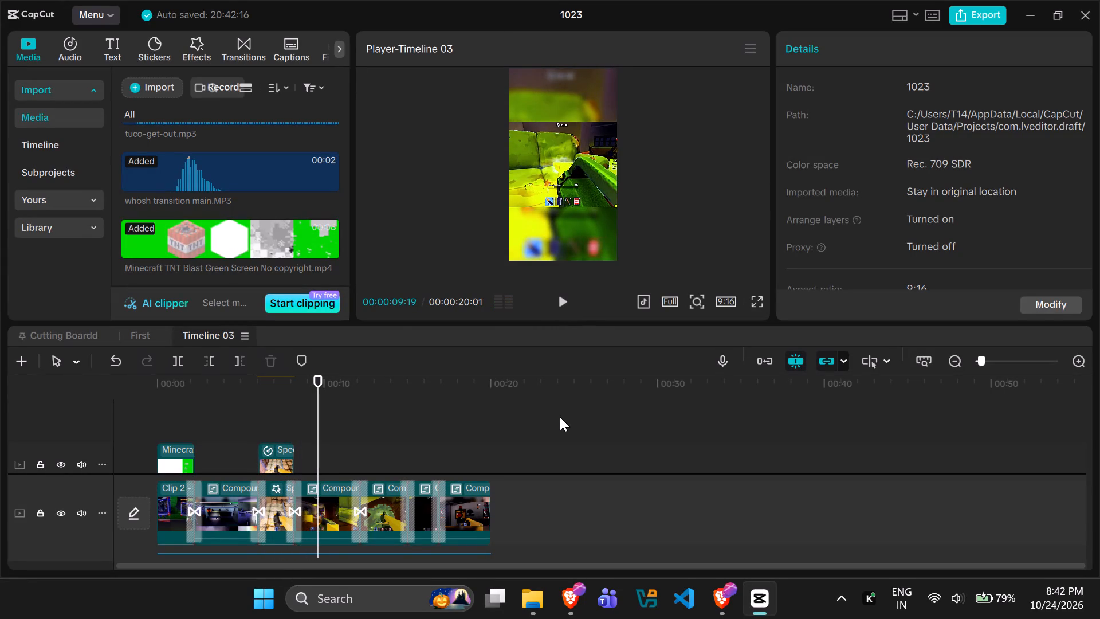
key("space")
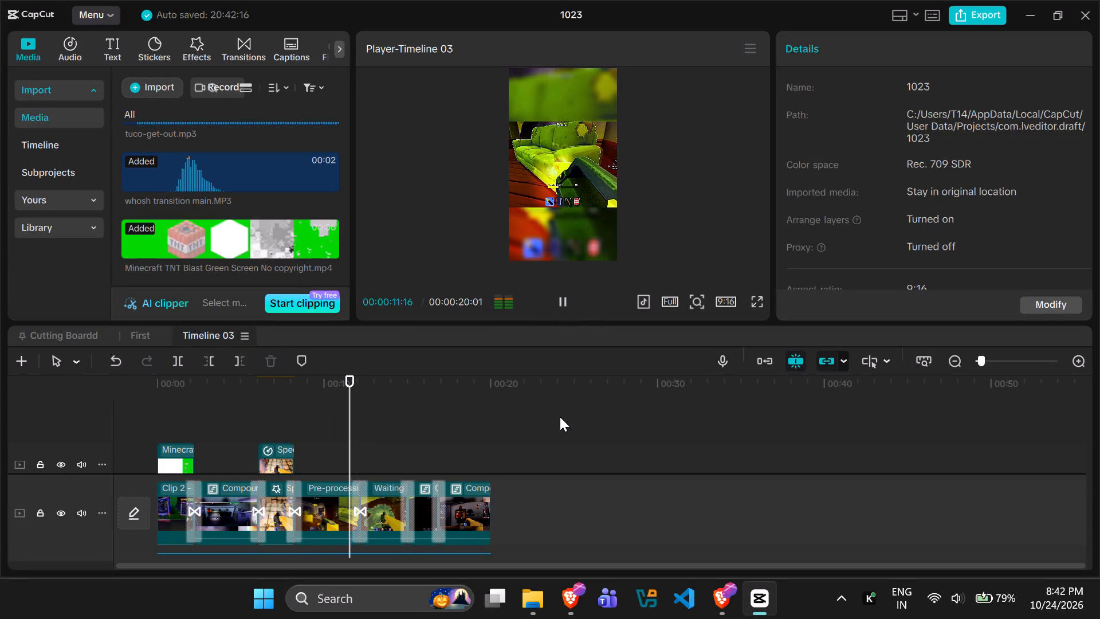
key("space")
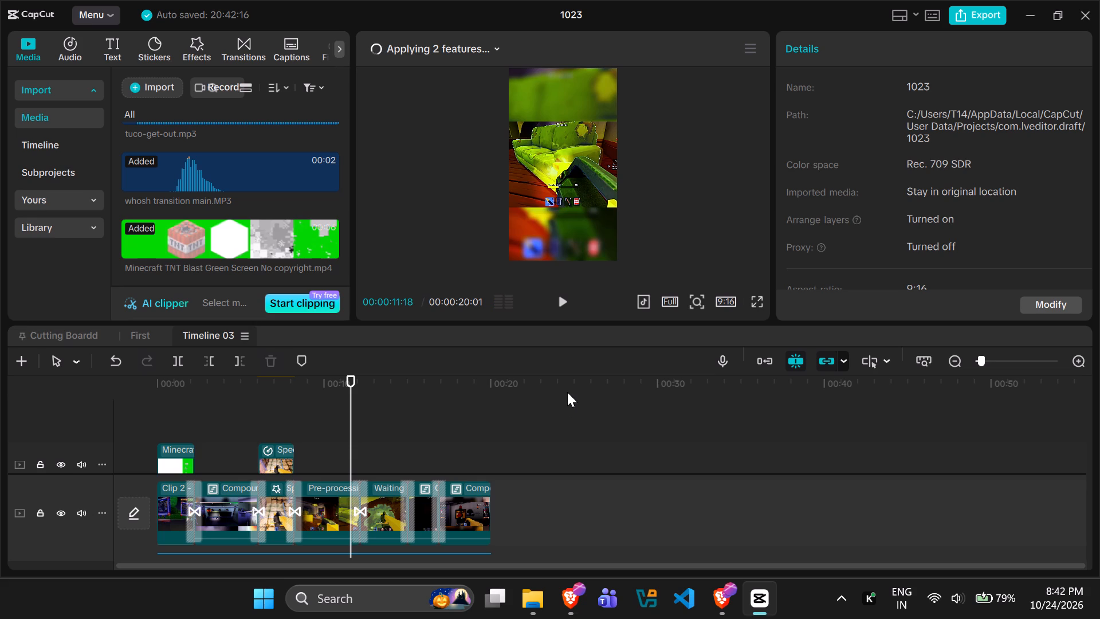
key("alt+Tab")
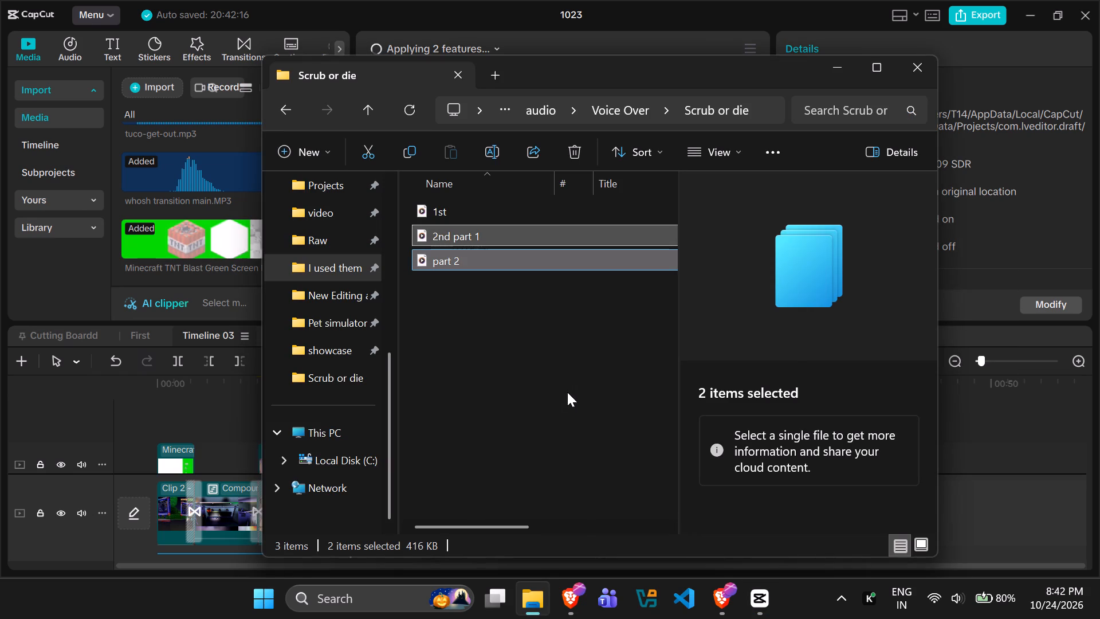
key("alt+Tab")
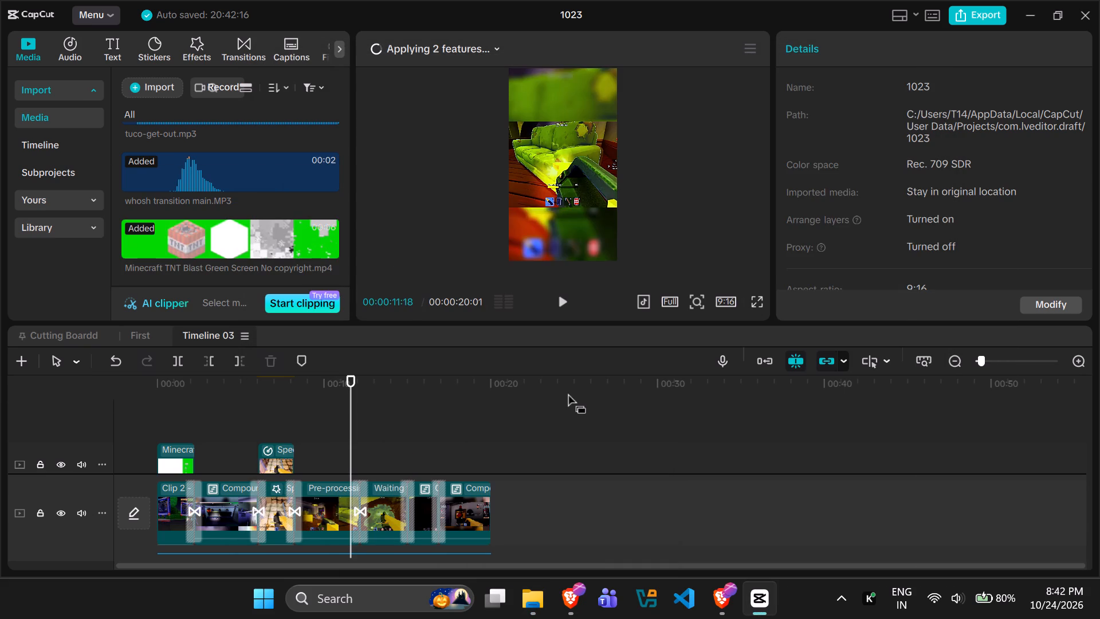
key("space")
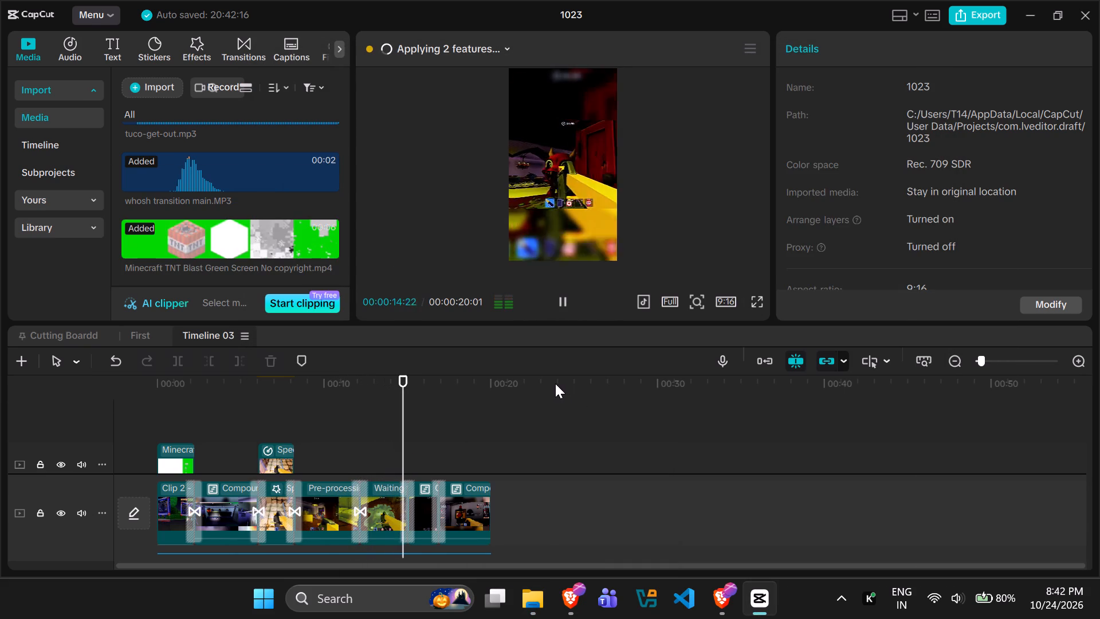
key("space")
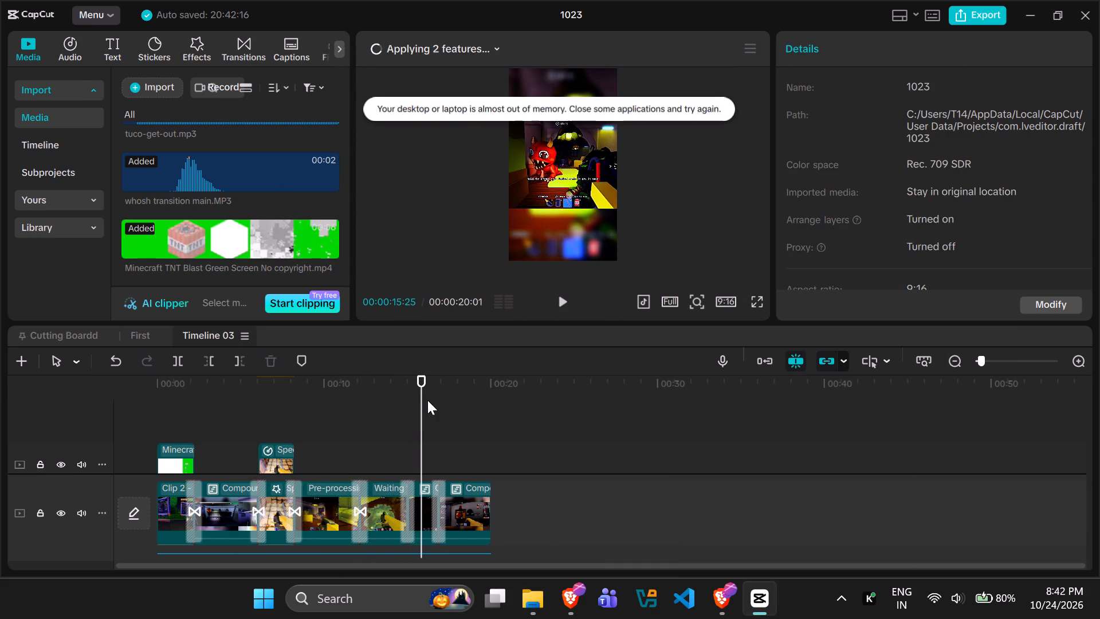
Place the playhead at the end of the last voice-over clip, at 00:00:15:17.
left_click_drag(427, 400, 411, 400)
scroll(461, 426, "down", 9)
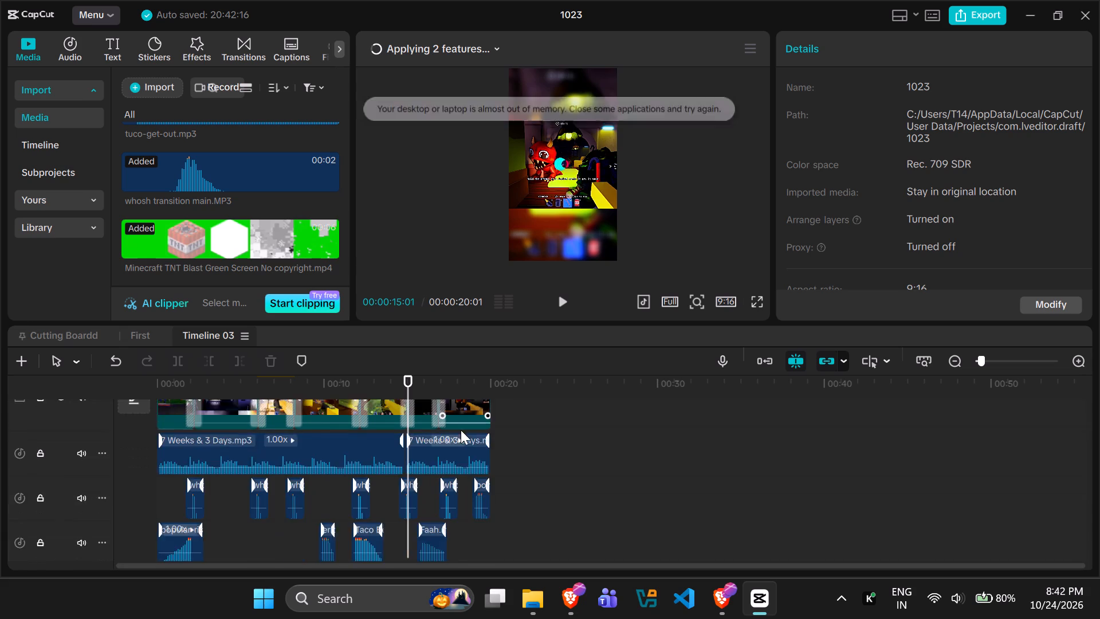
scroll(461, 430, "down", 9)
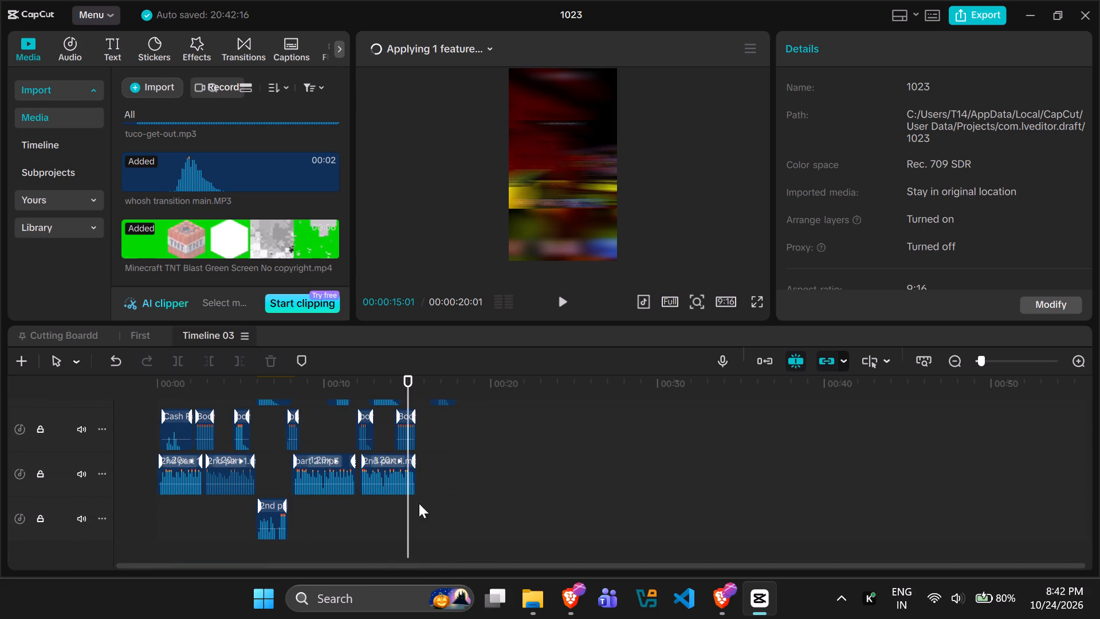
left_click_drag(410, 513, 415, 513)
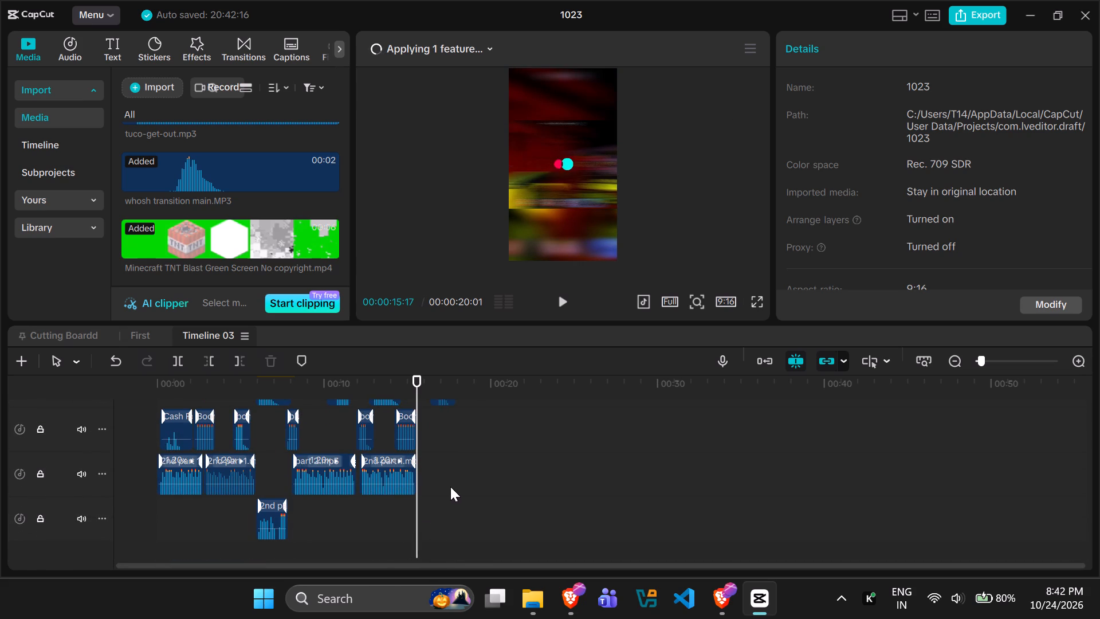
scroll(450, 487, "up", 14)
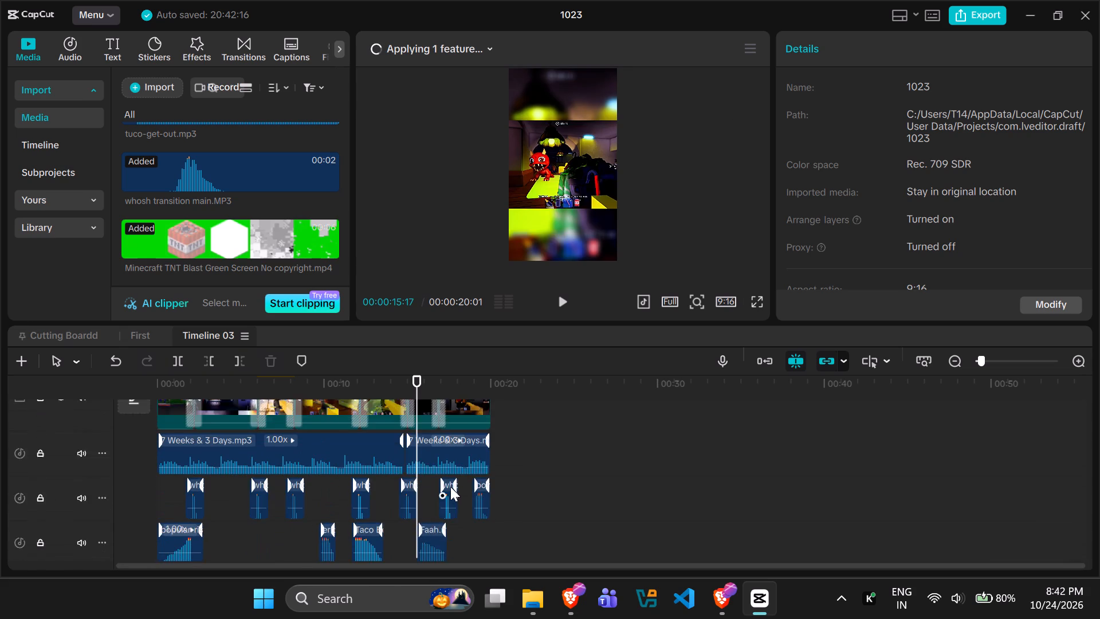
scroll(450, 487, "up", 2)
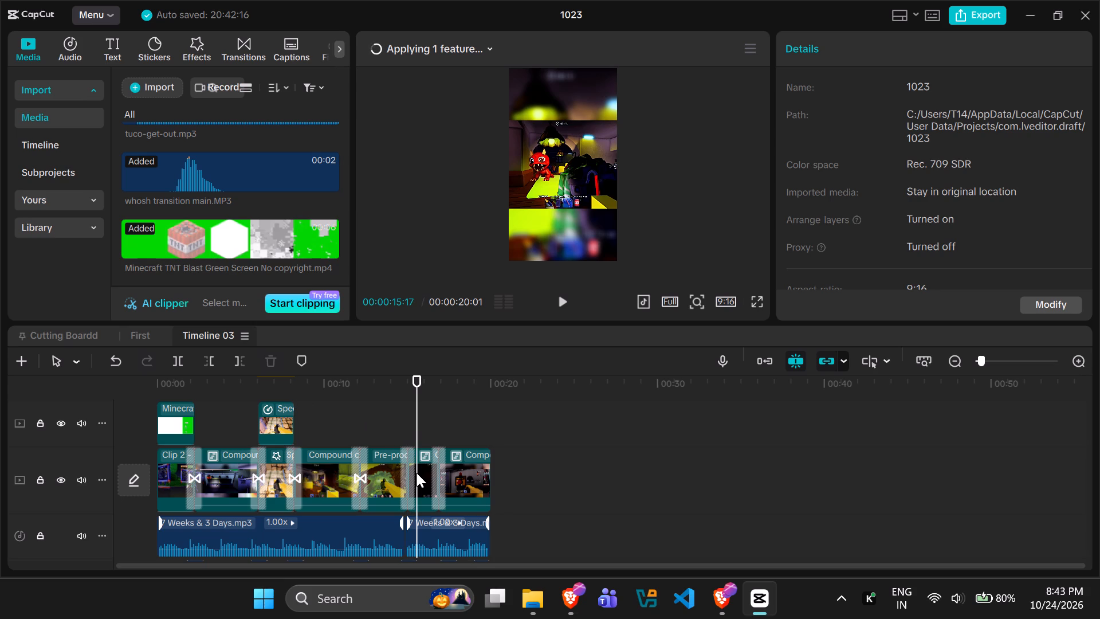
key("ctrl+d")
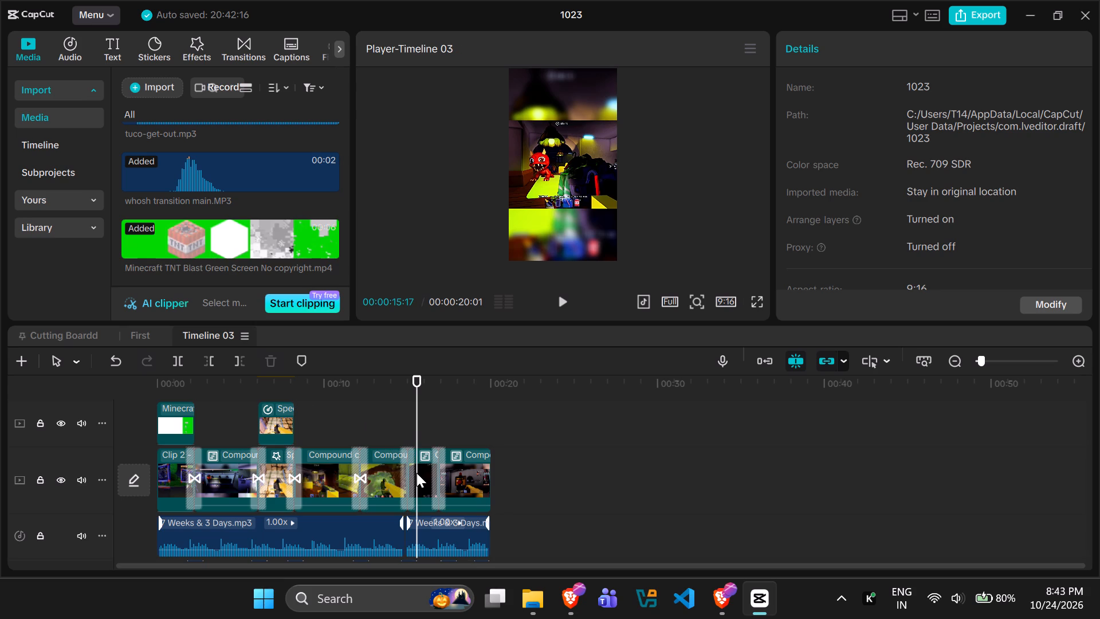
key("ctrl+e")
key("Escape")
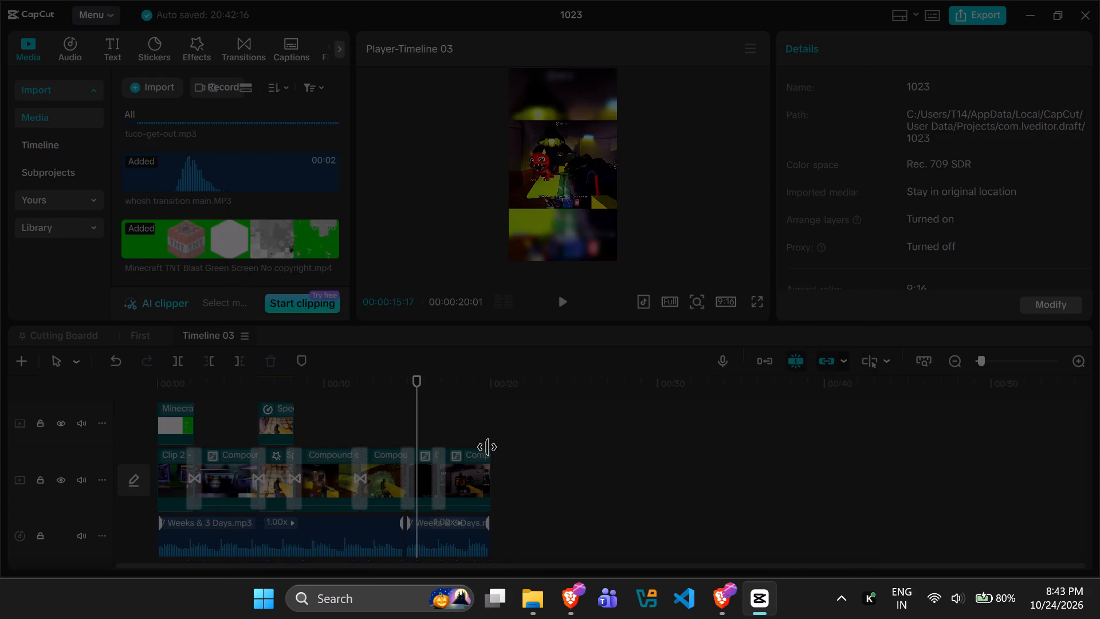
Set the range's out point at the playhead, where the last voice-over clip ends.
scroll(434, 447, "down", 12)
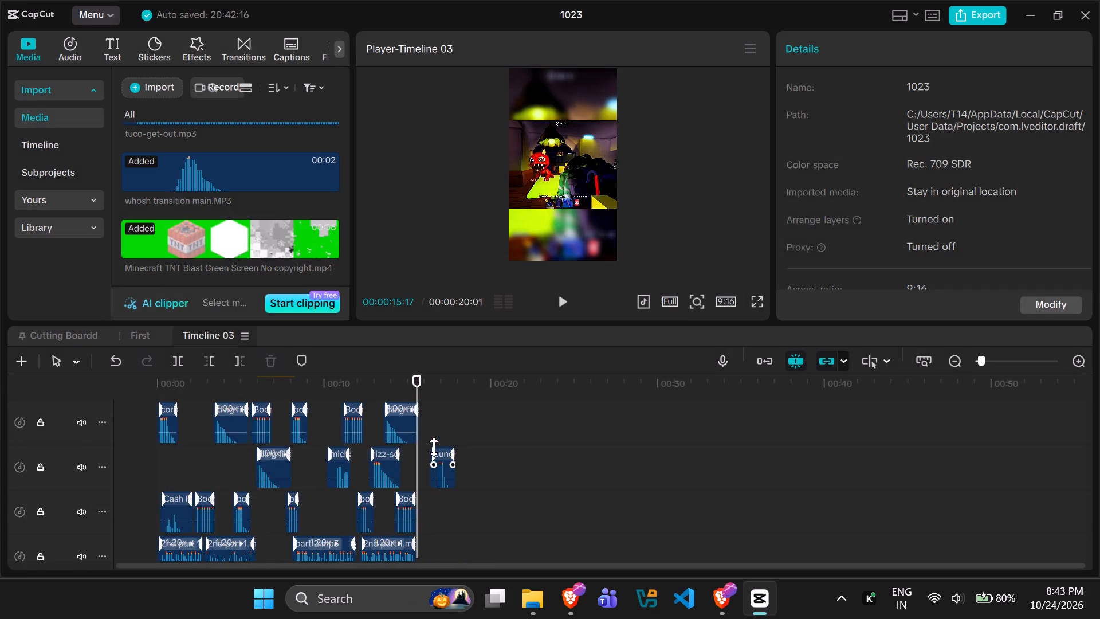
scroll(434, 447, "down", 5)
right_click(426, 480)
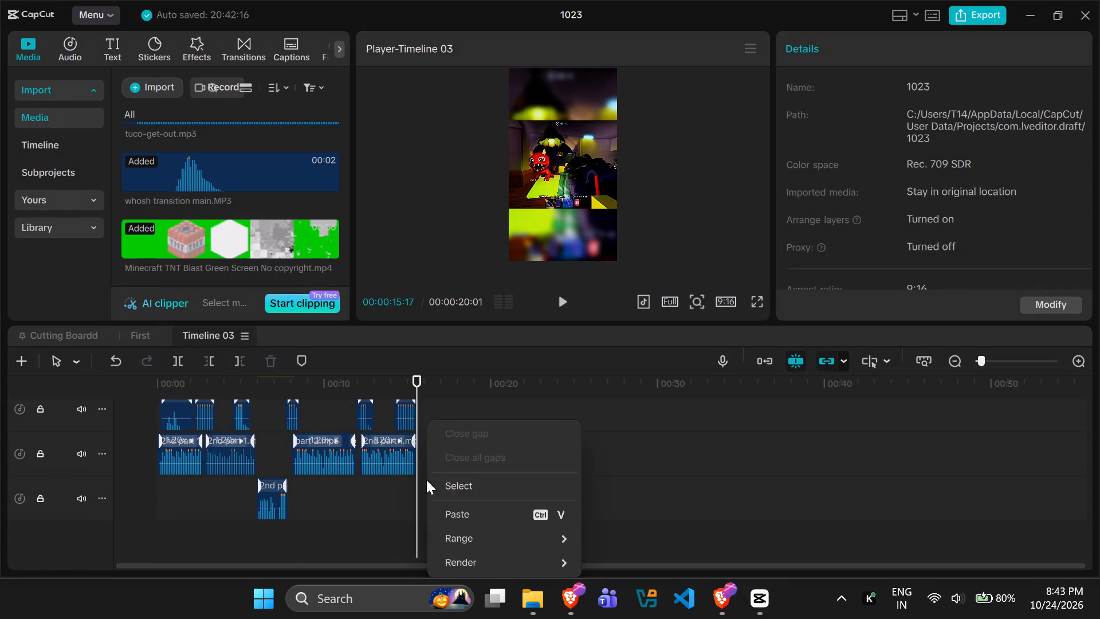
left_click(488, 528)
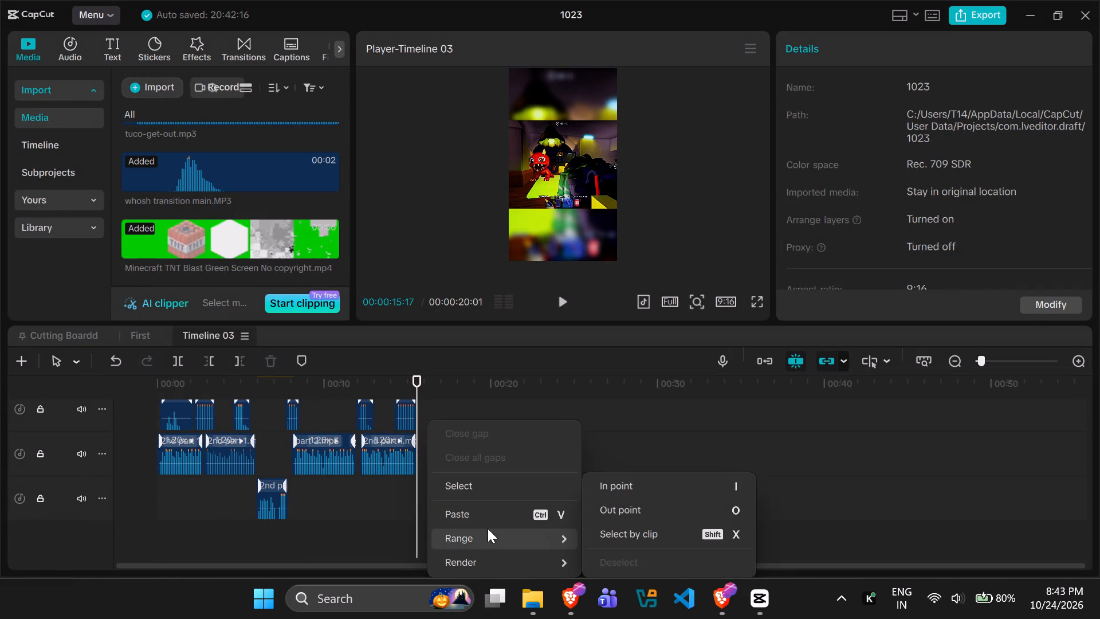
left_click(611, 516)
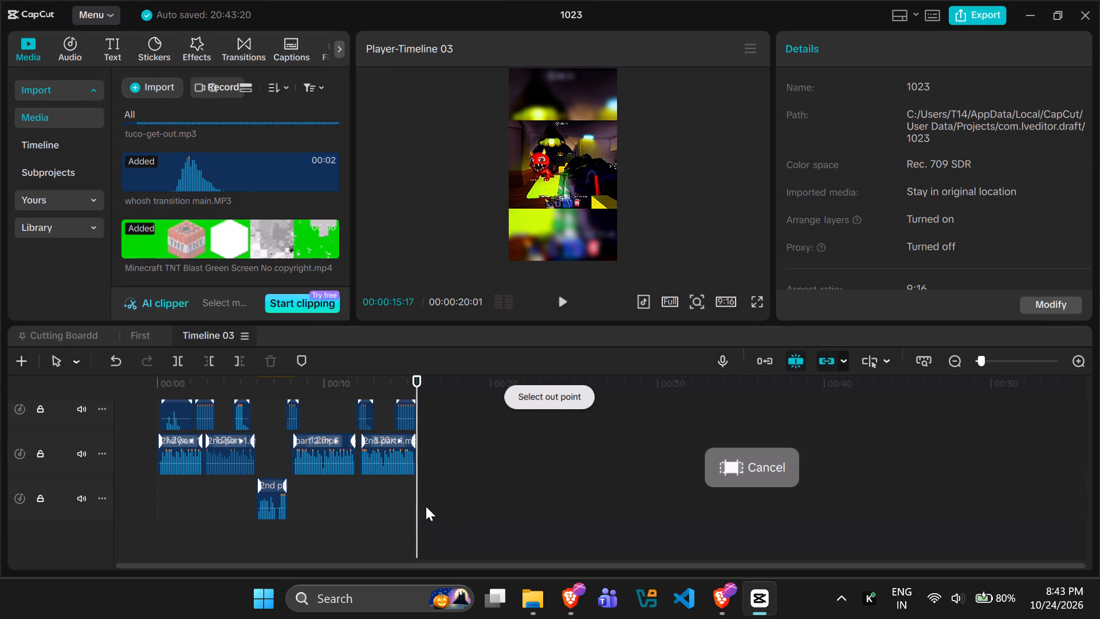
Play the selected range from 00:00 to just past its out point to check it, dismissing the performance reminder.
left_click_drag(415, 502, 120, 472)
scroll(463, 491, "up", 6)
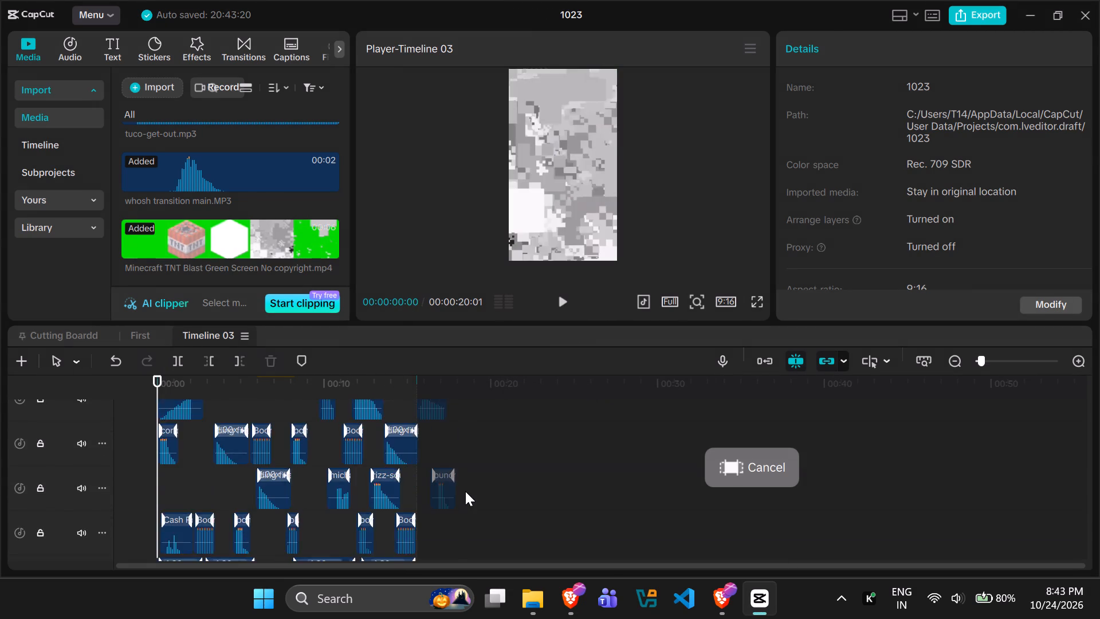
scroll(466, 491, "up", 14)
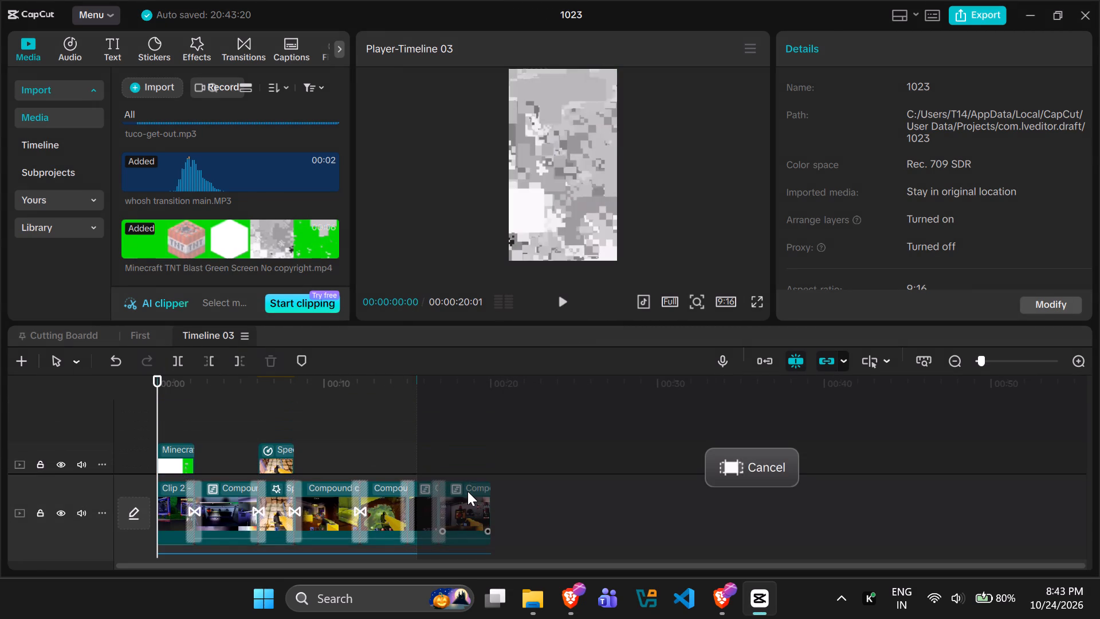
key("space")
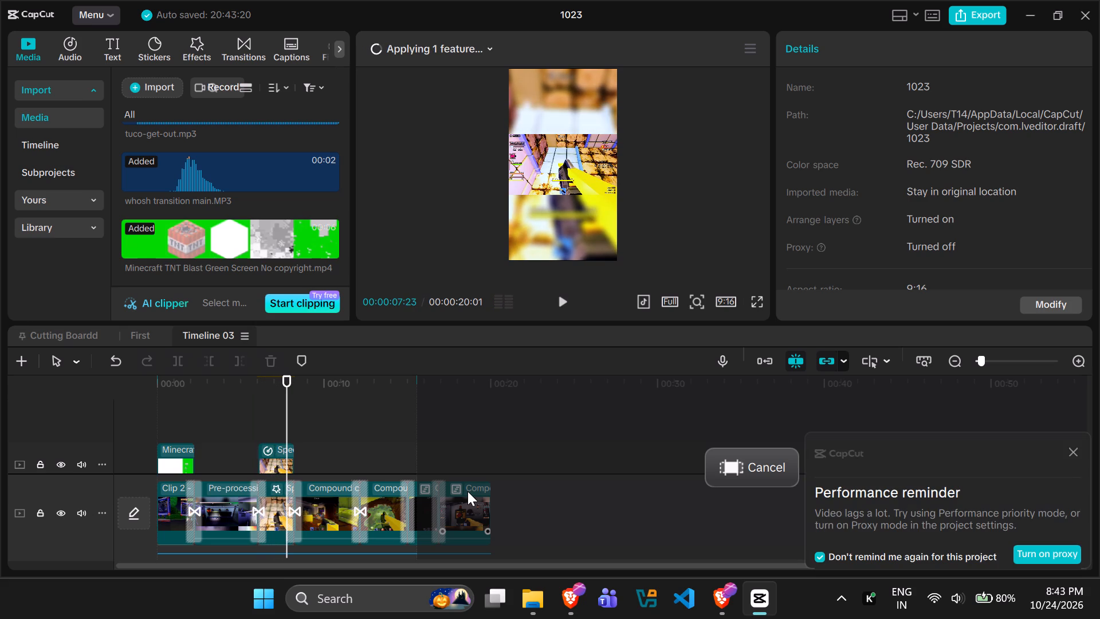
left_click(1075, 450)
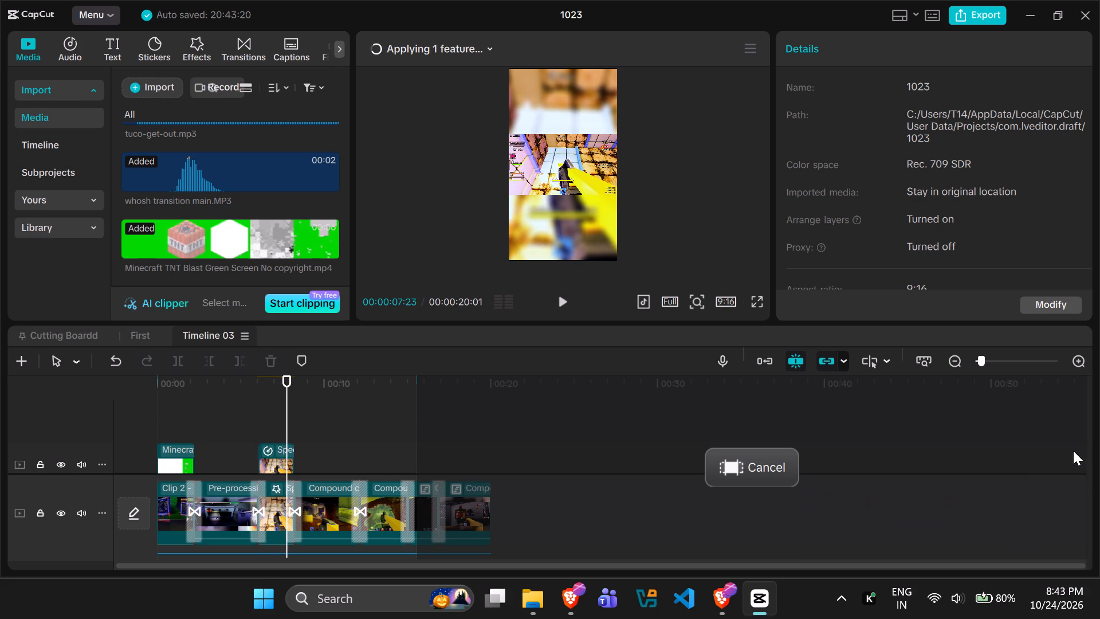
key("space")
left_click_drag(573, 311, 568, 308)
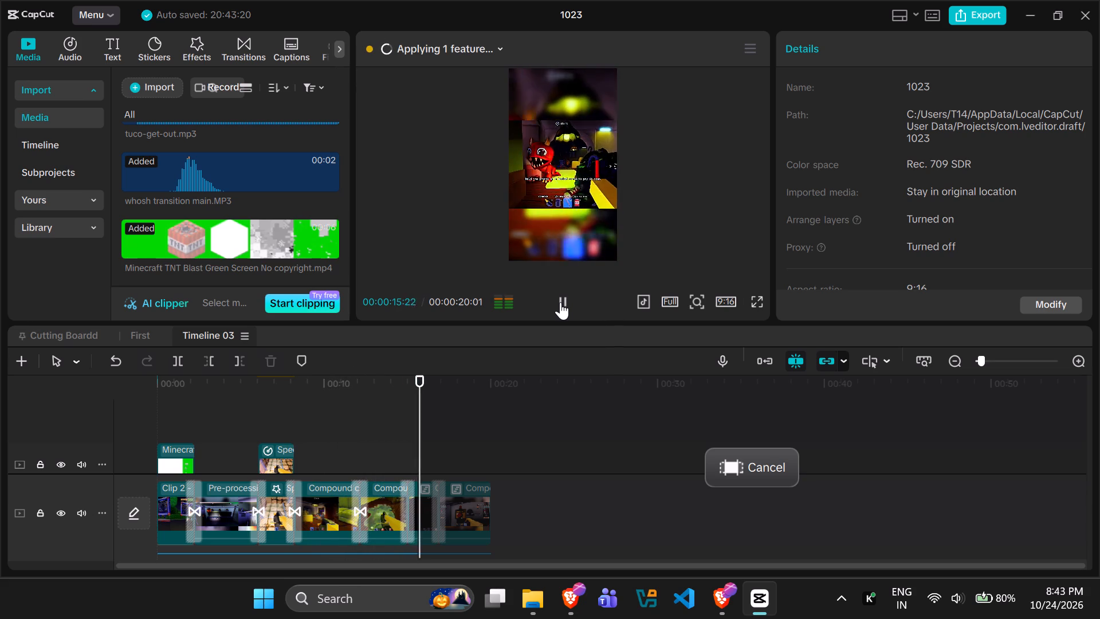
key("space")
left_click_drag(430, 418, 415, 418)
scroll(505, 387, "down", 13)
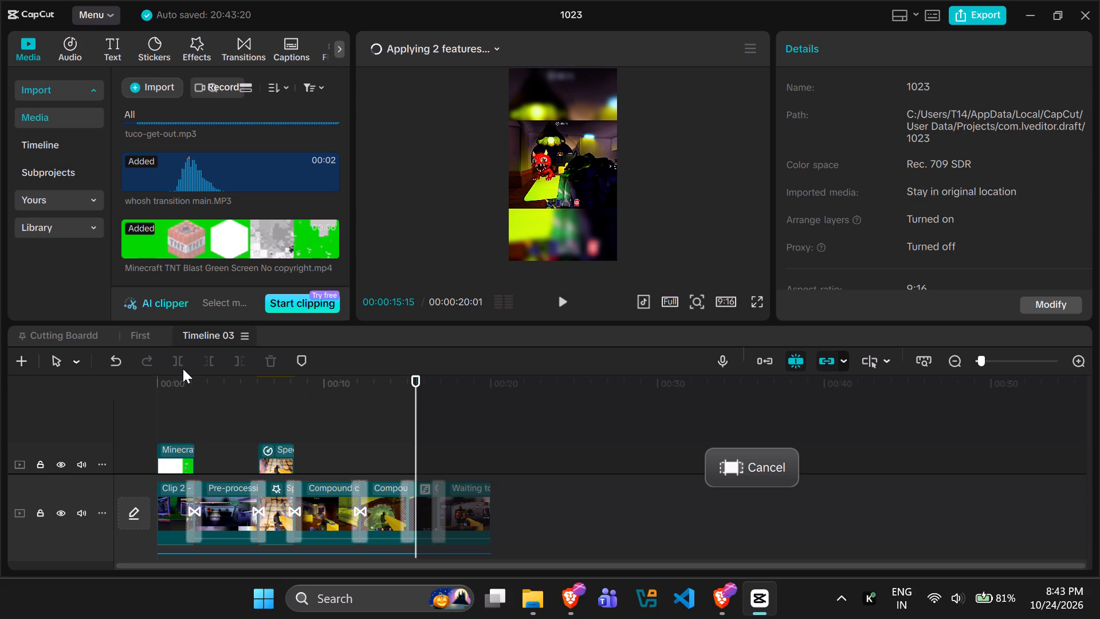
Generate auto captions for Timeline 03 with English as the spoken language.
left_click(282, 47)
left_click(490, 45)
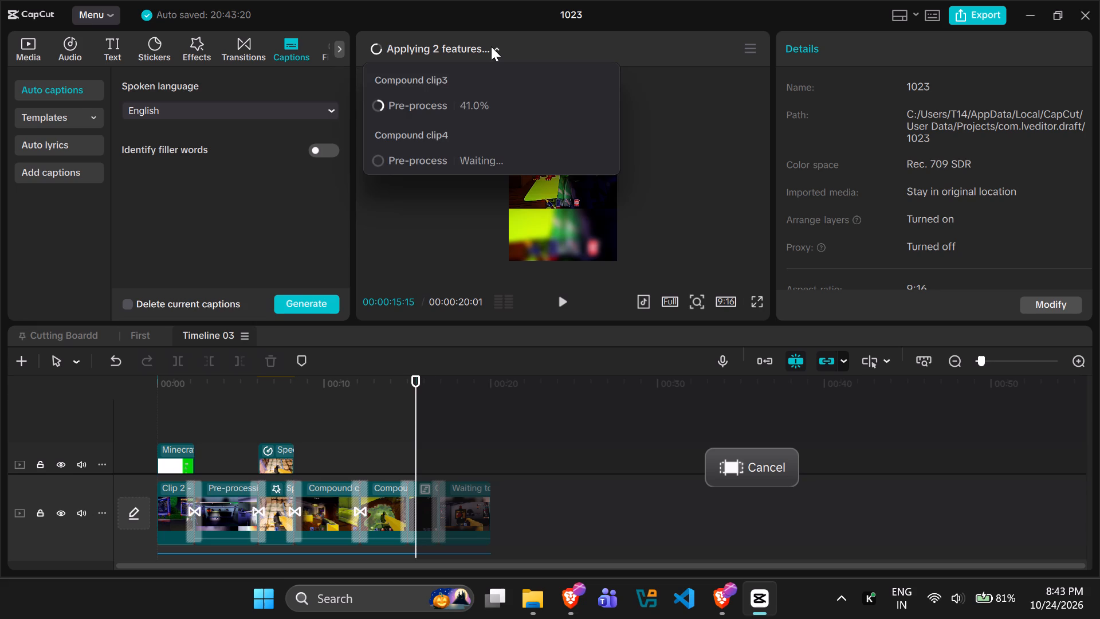
left_click(491, 46)
left_click(309, 299)
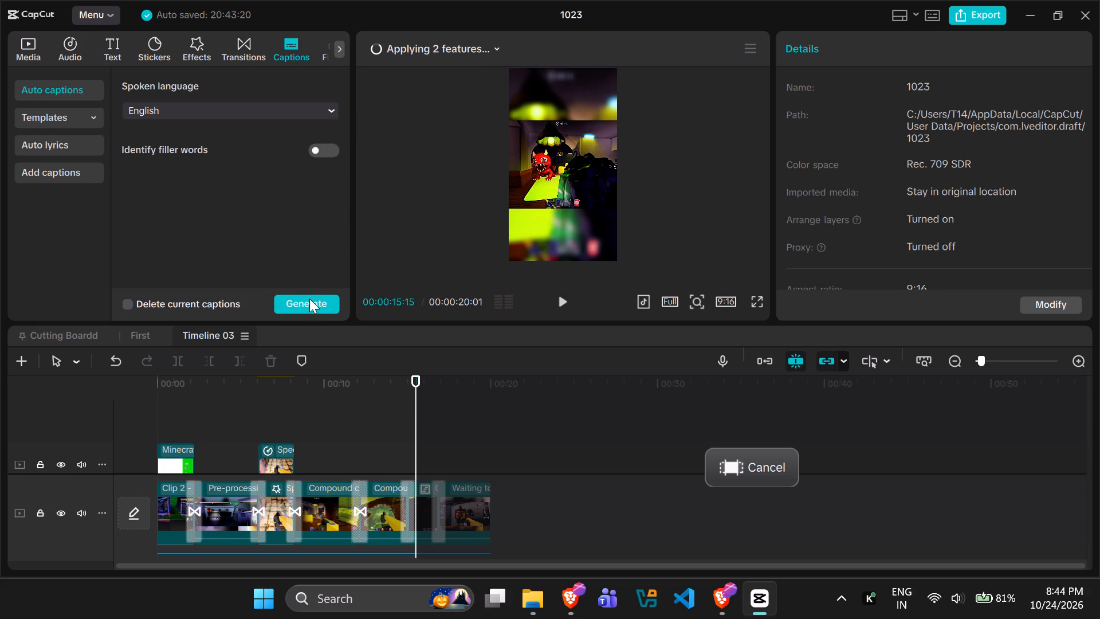
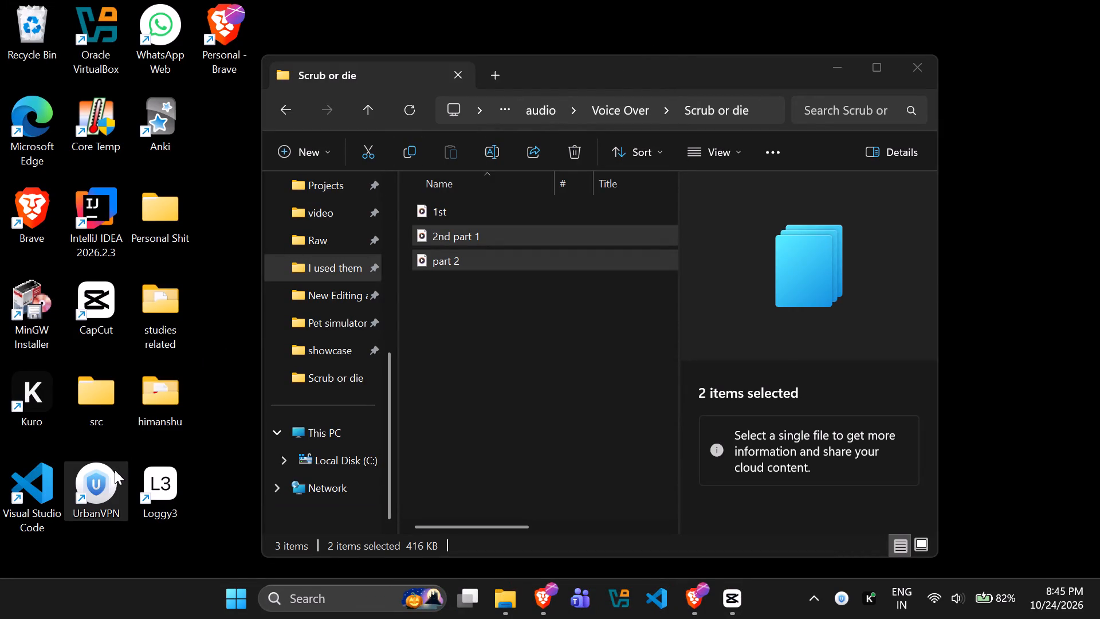
Minimise the Scrub or die folder window and open Timeline 03 of project 1023 in CapCut.
left_click(835, 69)
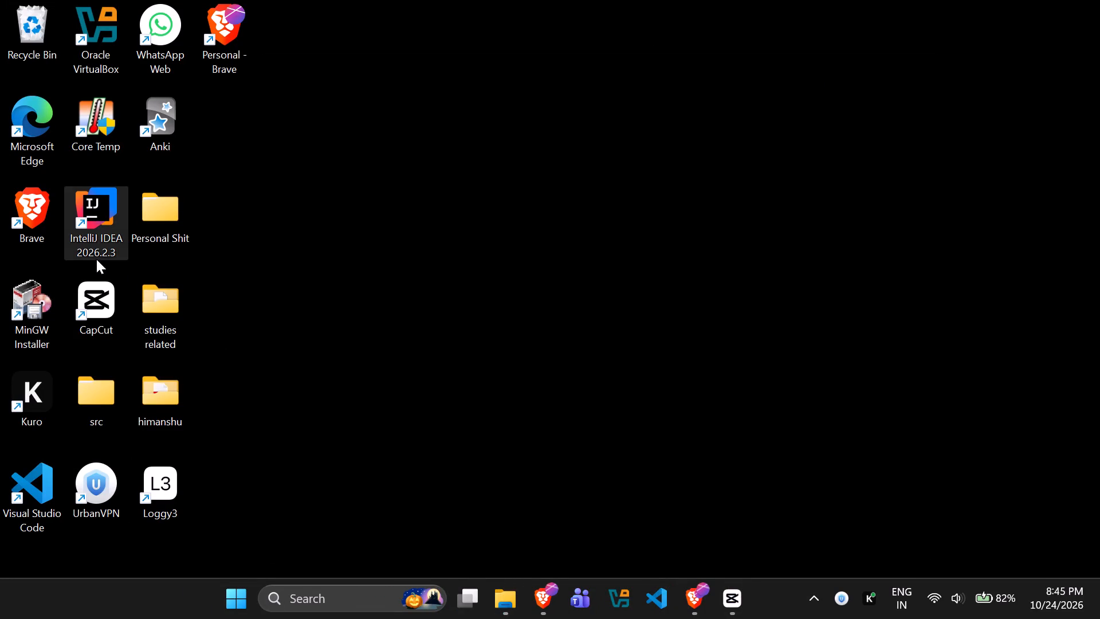
left_click(729, 593)
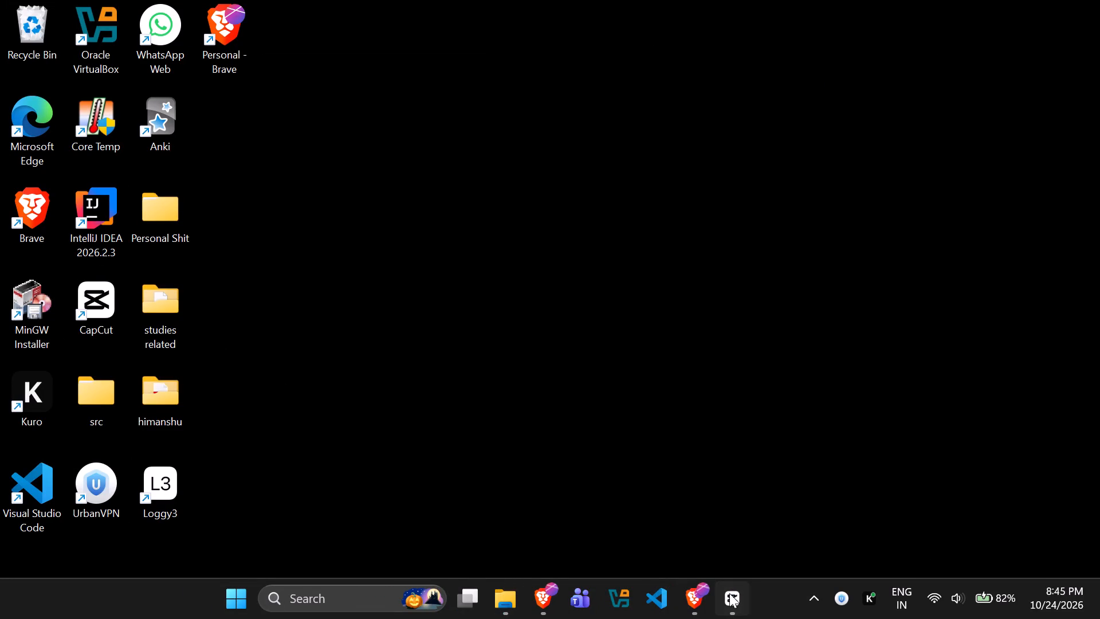
scroll(434, 365, "down", 15)
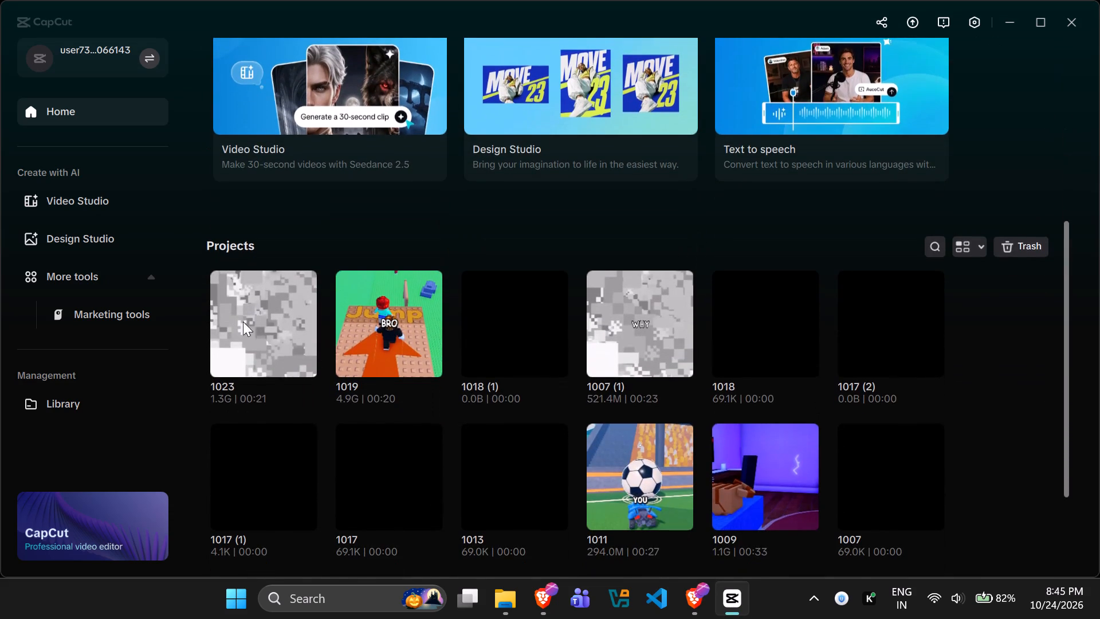
left_click(229, 316)
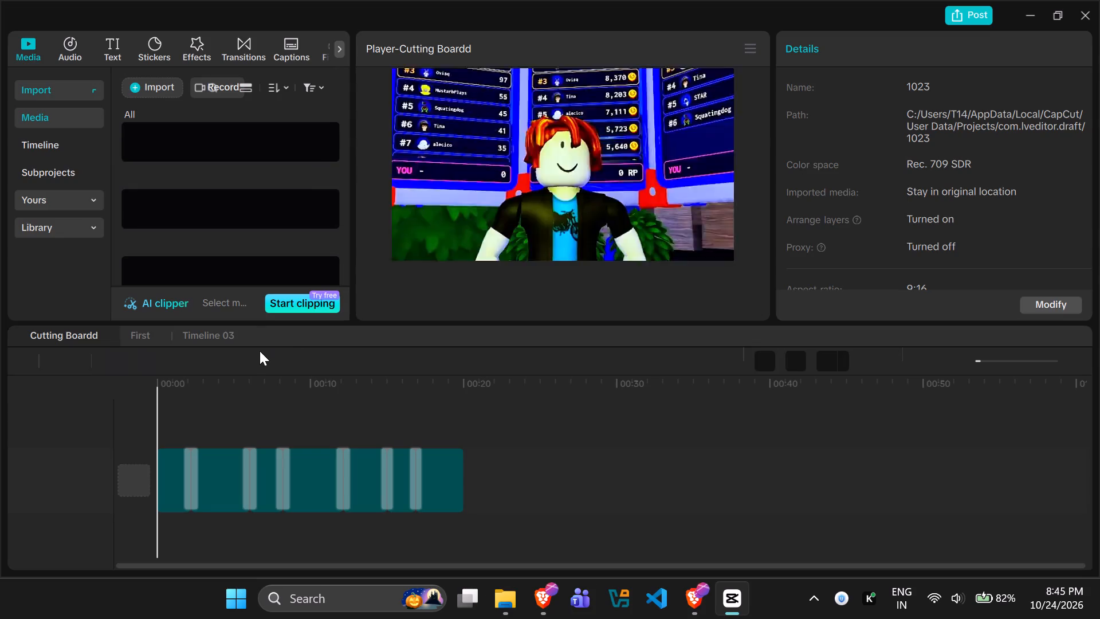
left_click(209, 330)
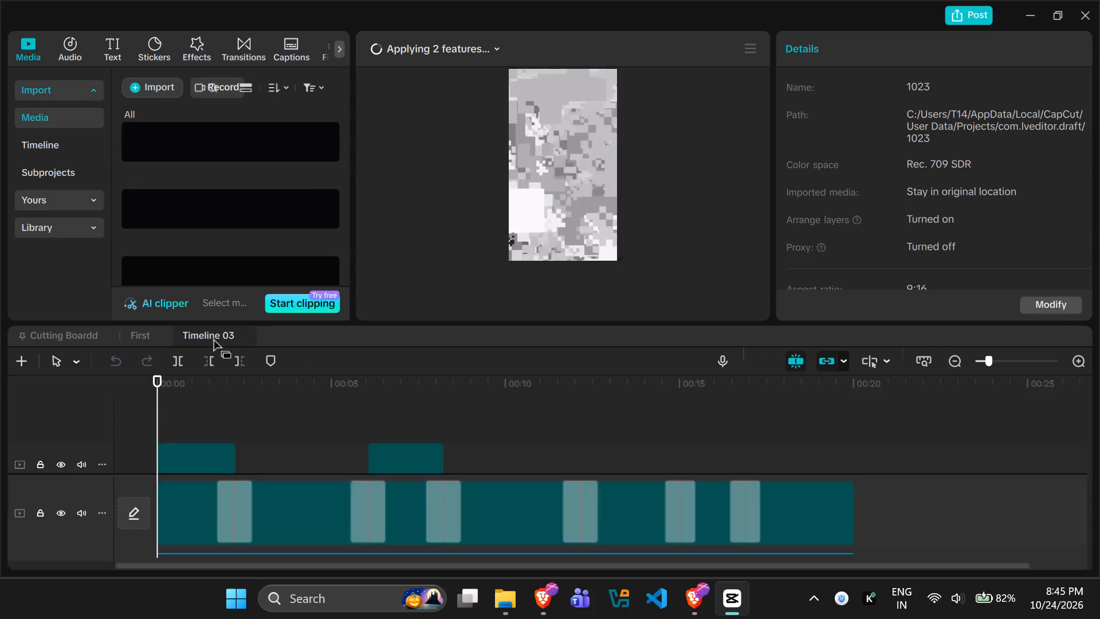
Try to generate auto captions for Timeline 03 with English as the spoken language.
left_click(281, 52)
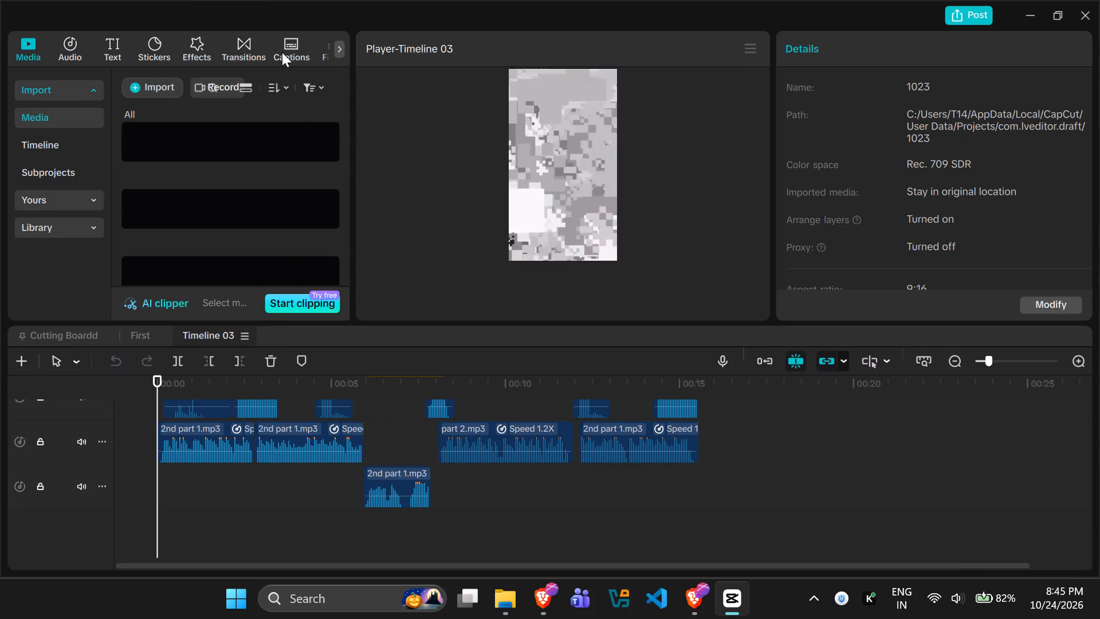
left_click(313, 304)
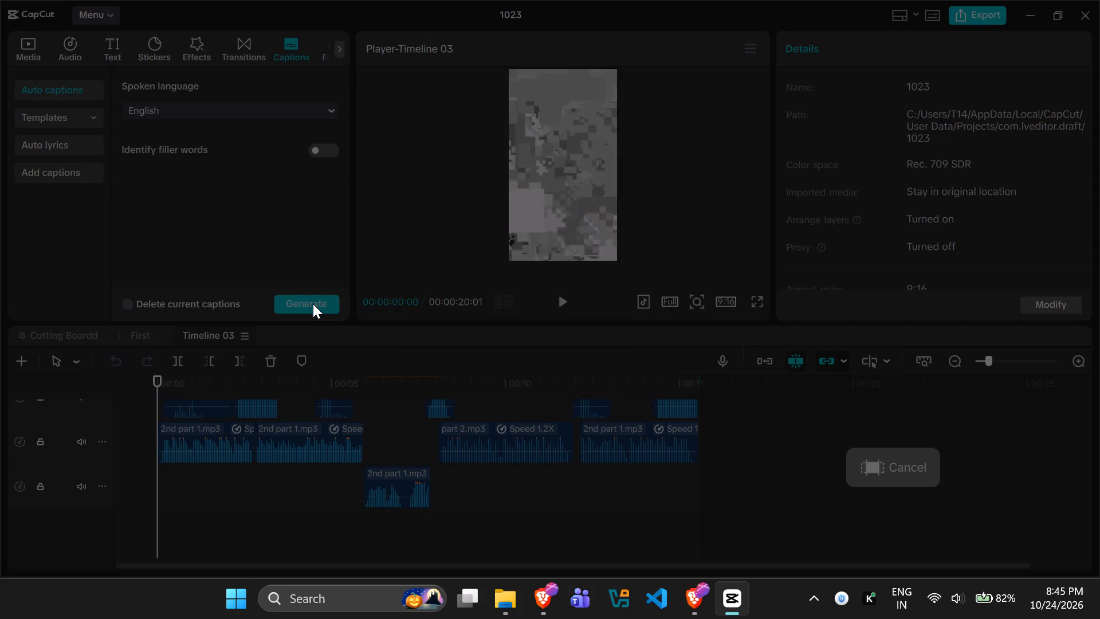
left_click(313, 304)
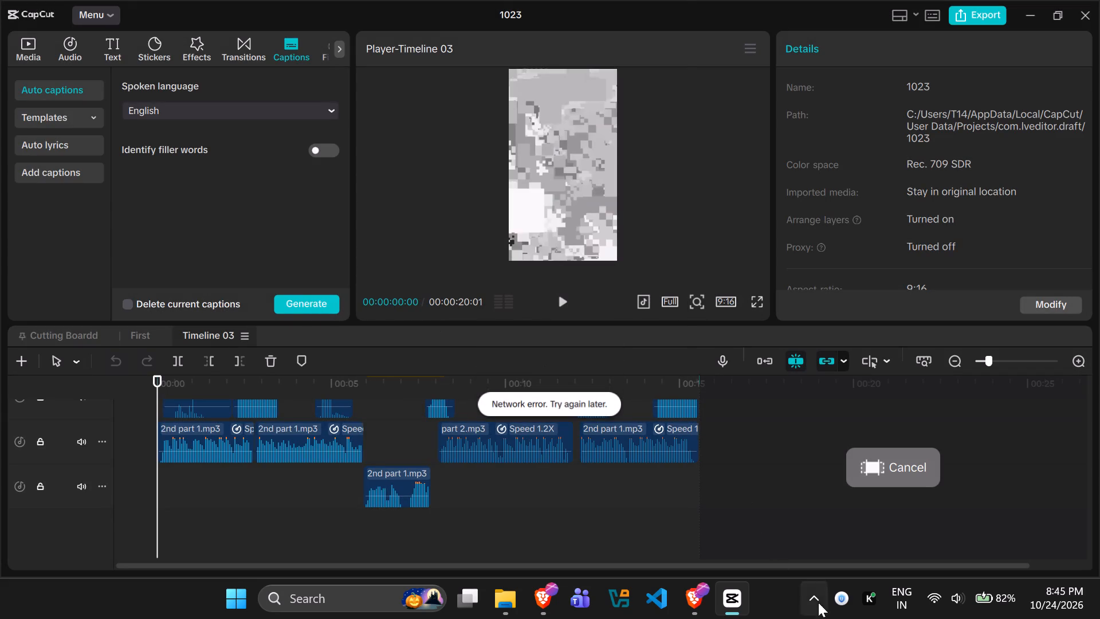
In UrbanVPN, disconnect from Russia and connect to the United States location instead.
left_click(836, 610)
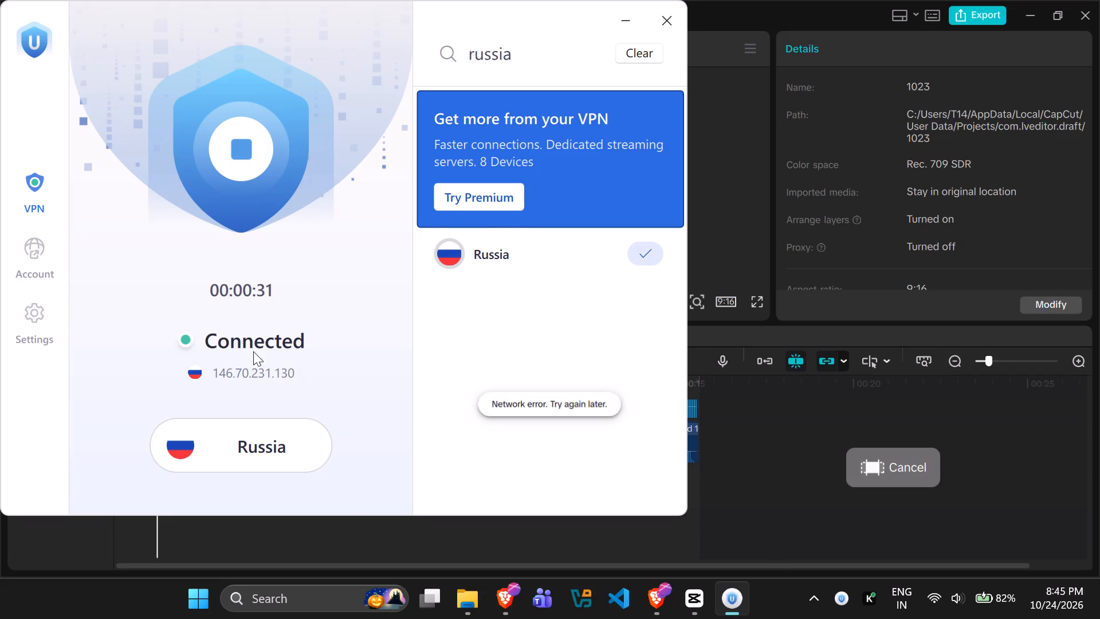
left_click(244, 144)
left_click(629, 54)
left_click(560, 56)
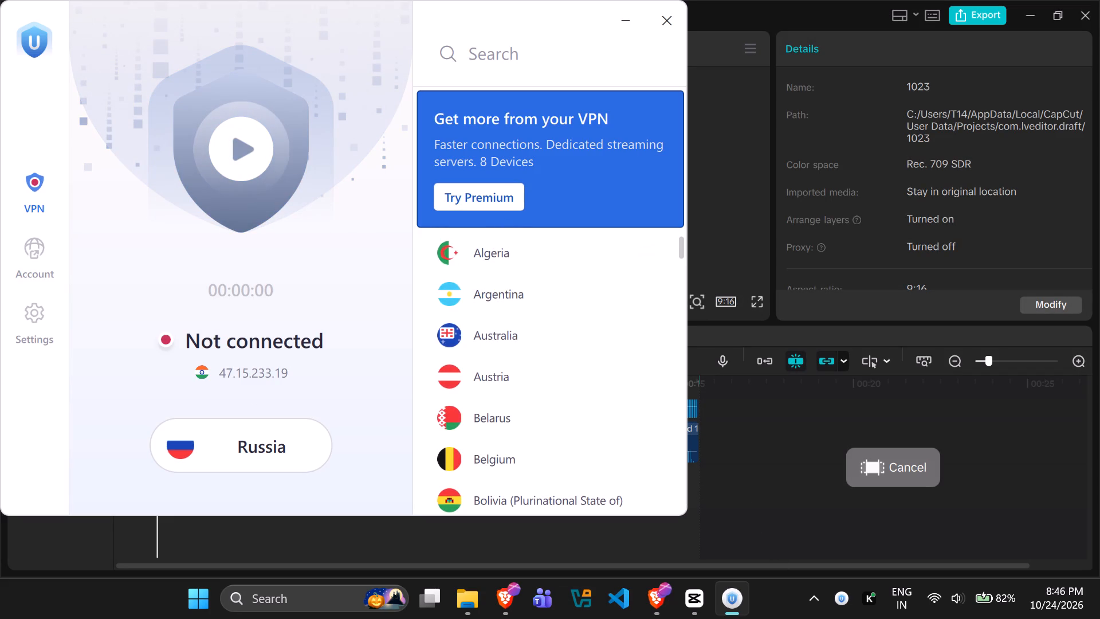
type("unie")
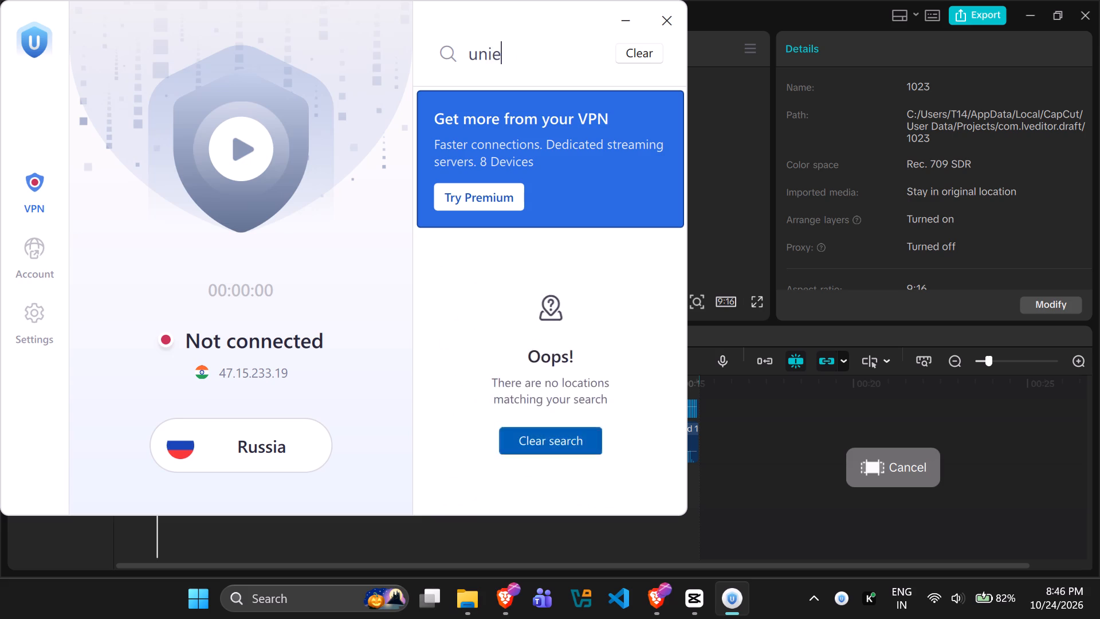
key("BackSpace")
key("BackSpace")
type("ited sta")
type("tes")
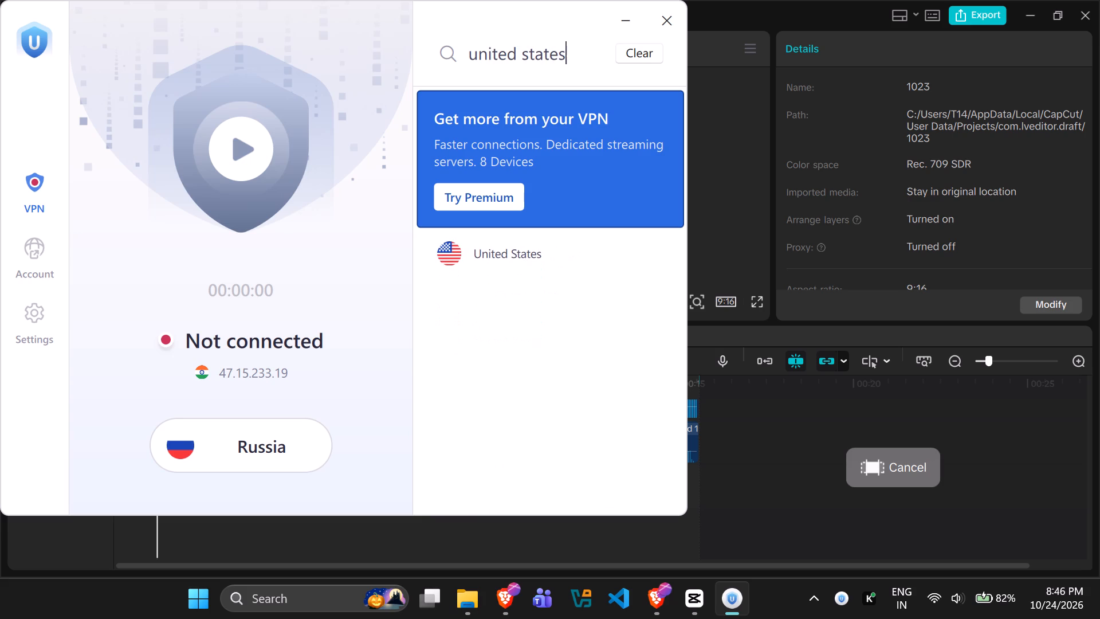
left_click(518, 252)
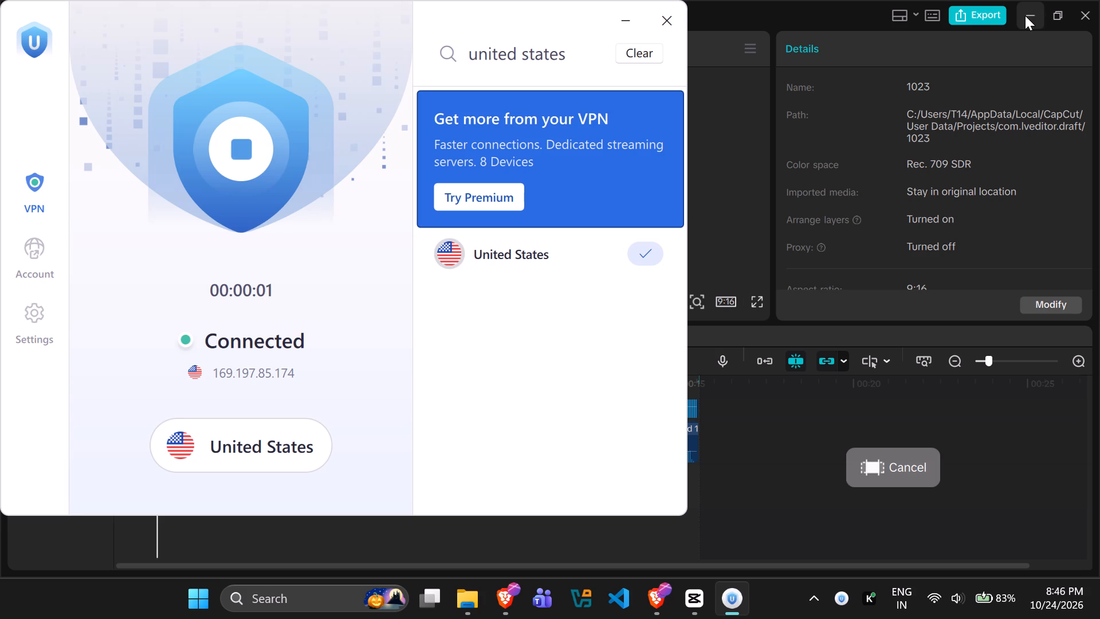
left_click(654, 26)
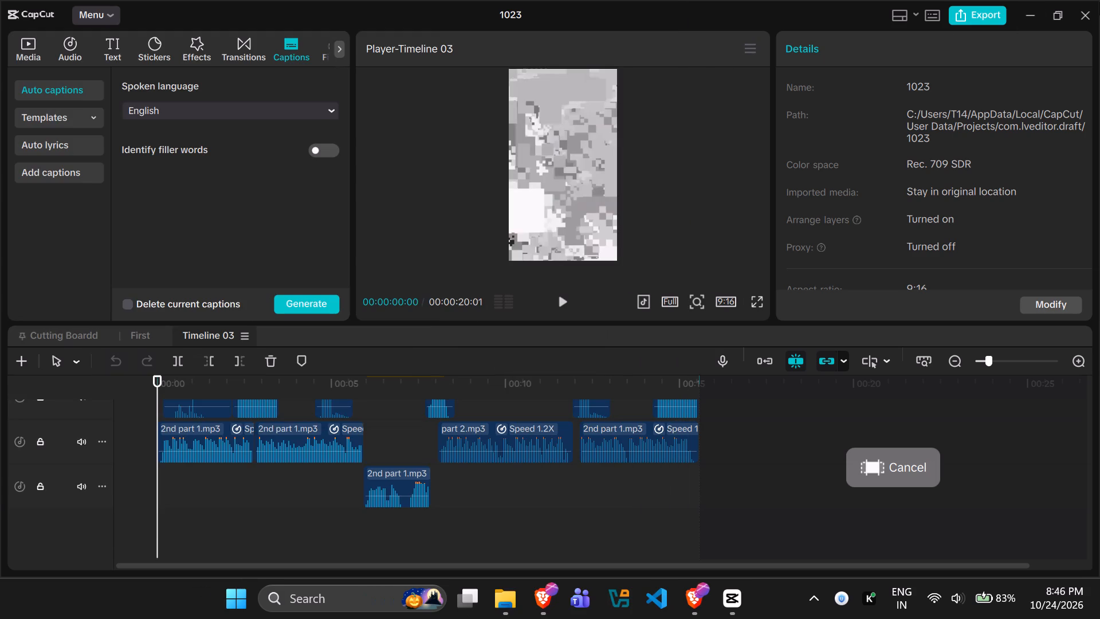
Close project 1023 and the CapCut home window, and relaunch CapCut from the desktop.
left_click(1099, 2)
left_click(1078, 21)
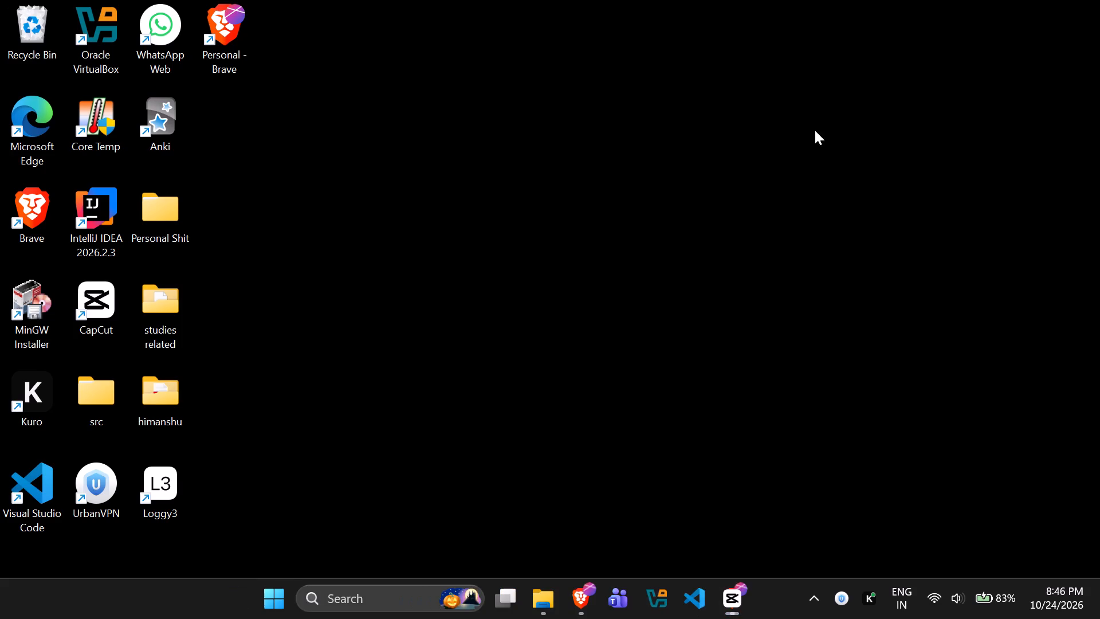
left_click(1072, 13)
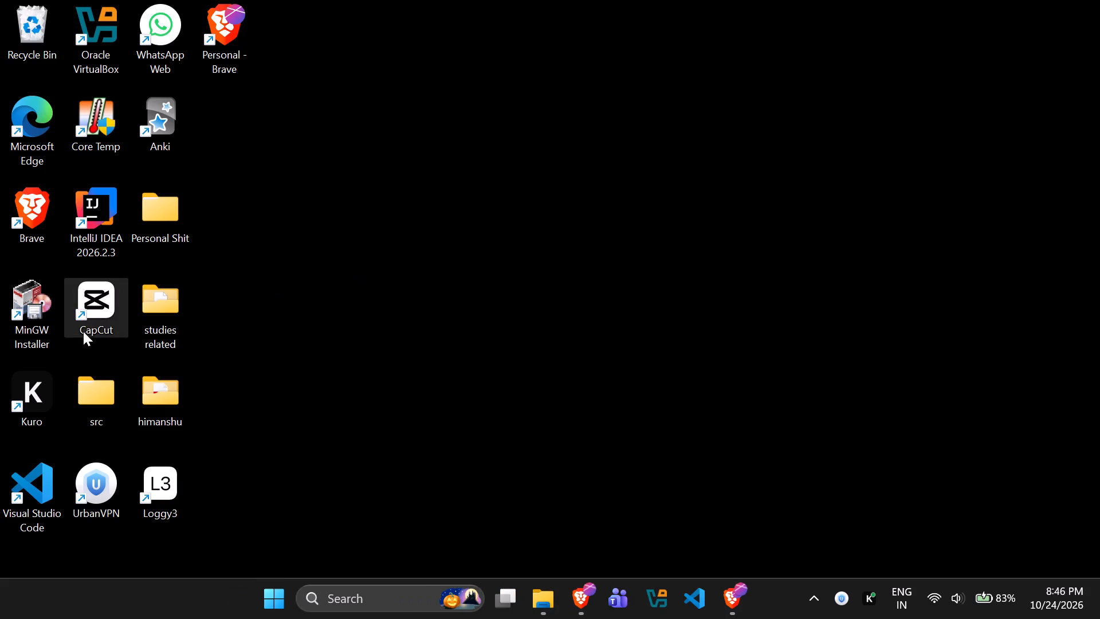
double_click(96, 316)
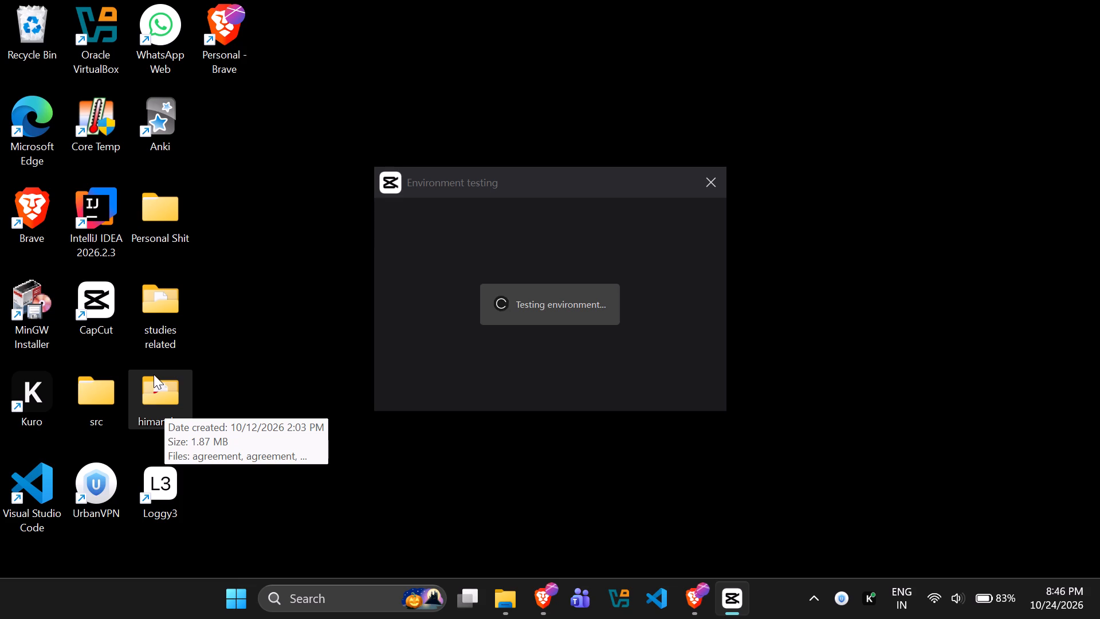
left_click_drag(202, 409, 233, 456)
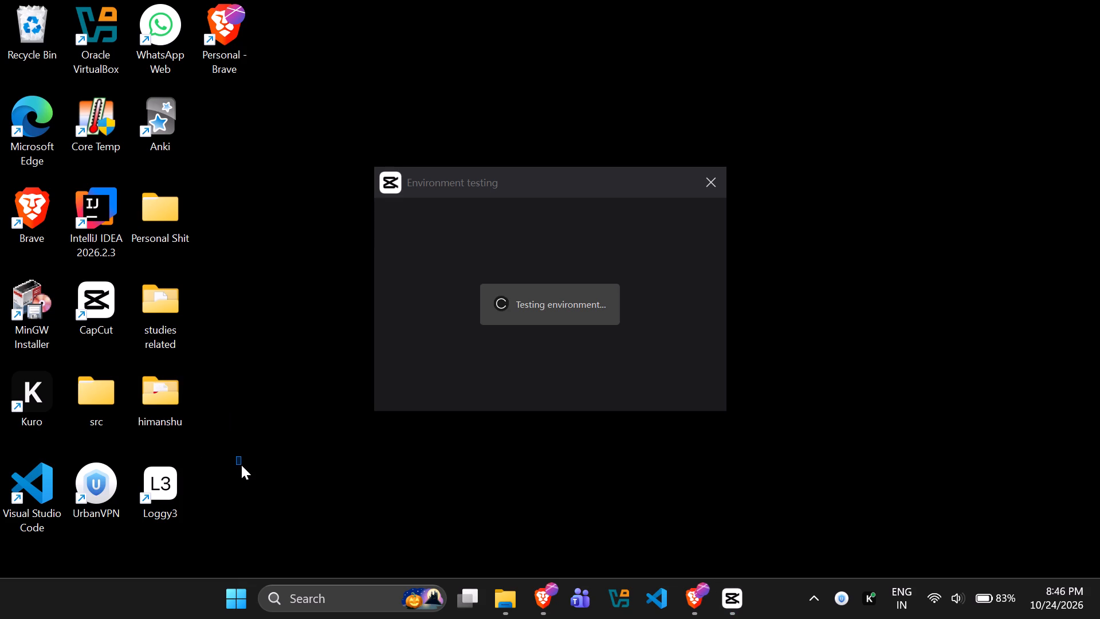
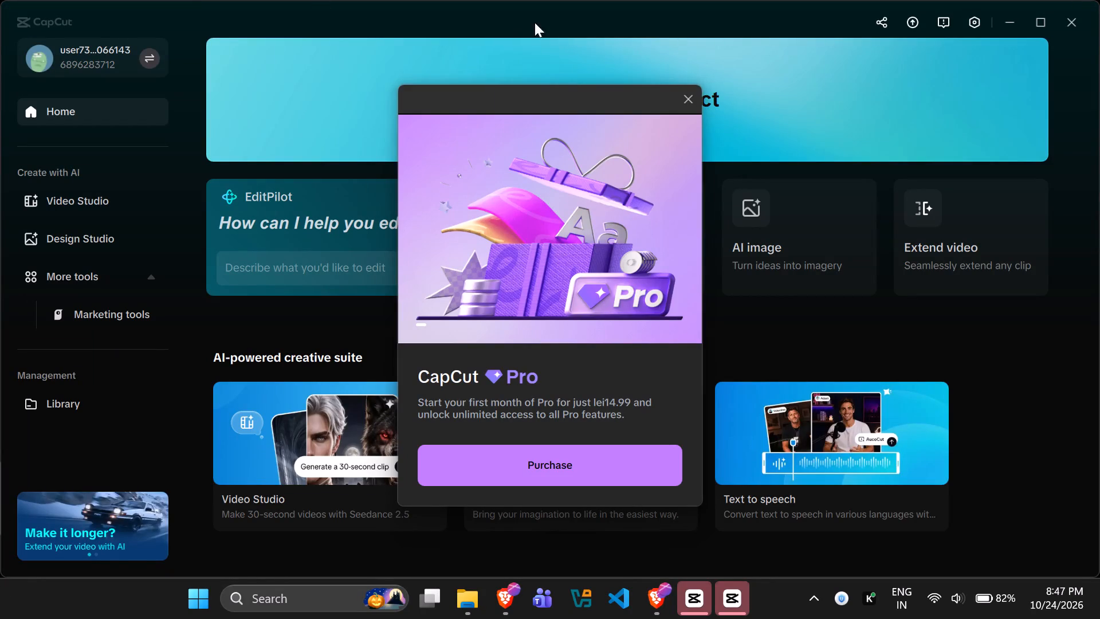
Dismiss the CapCut Pro purchase offer and open project 1023 from the project list.
left_click(694, 103)
scroll(608, 222, "down", 7)
scroll(545, 272, "down", 6)
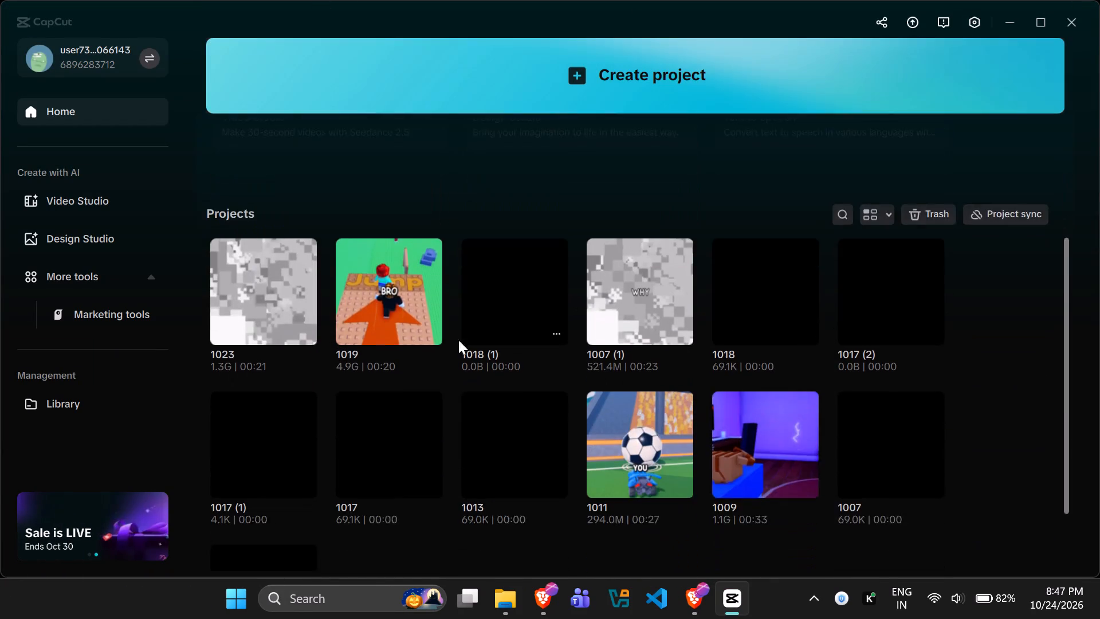
scroll(455, 342, "down", 6)
left_click(250, 185)
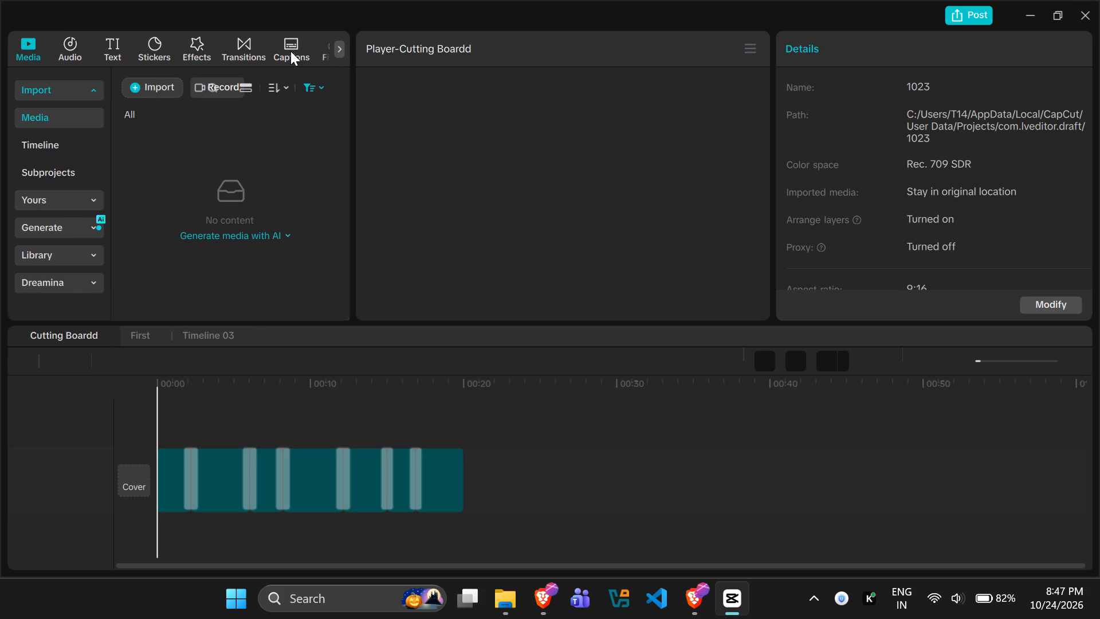
Open Timeline 03 and generate auto captions for it with English as the spoken language.
left_click(290, 51)
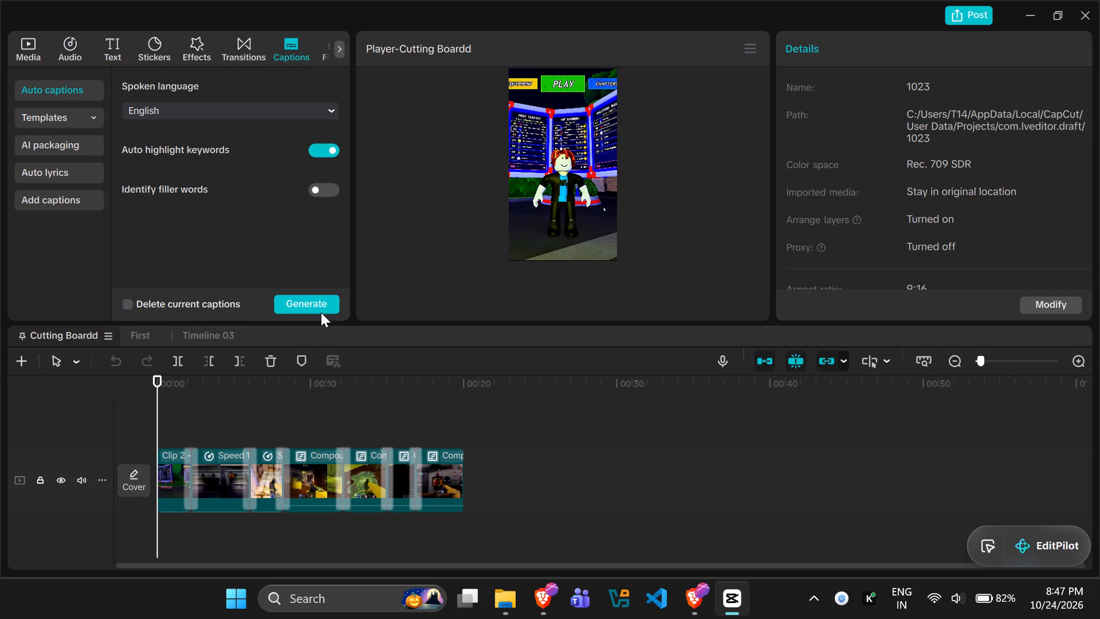
left_click(224, 332)
left_click(212, 332)
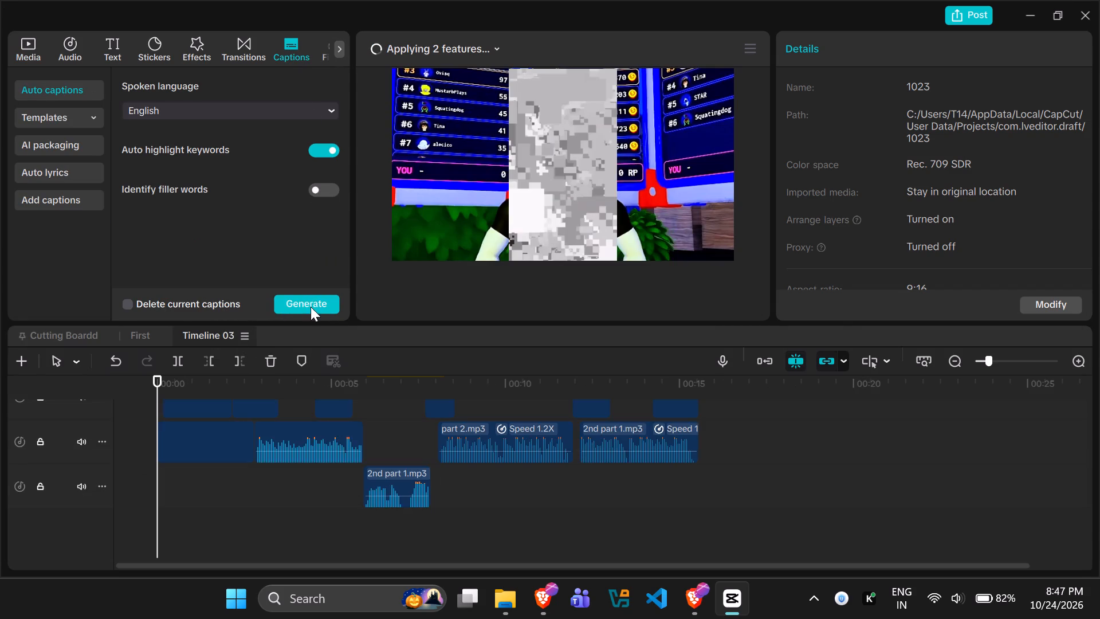
left_click(311, 307)
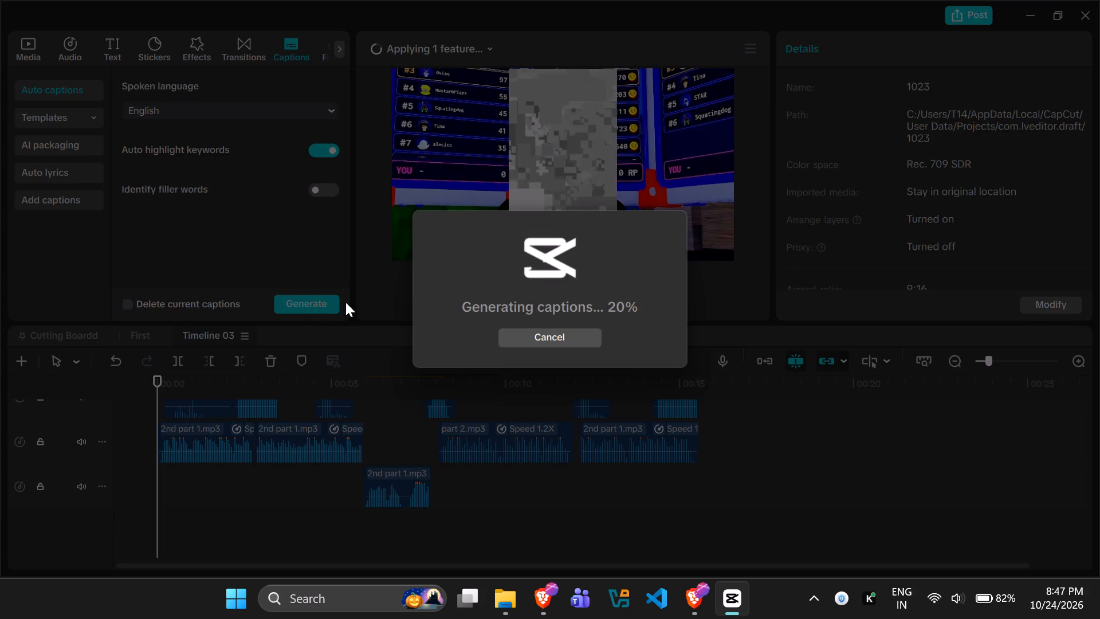
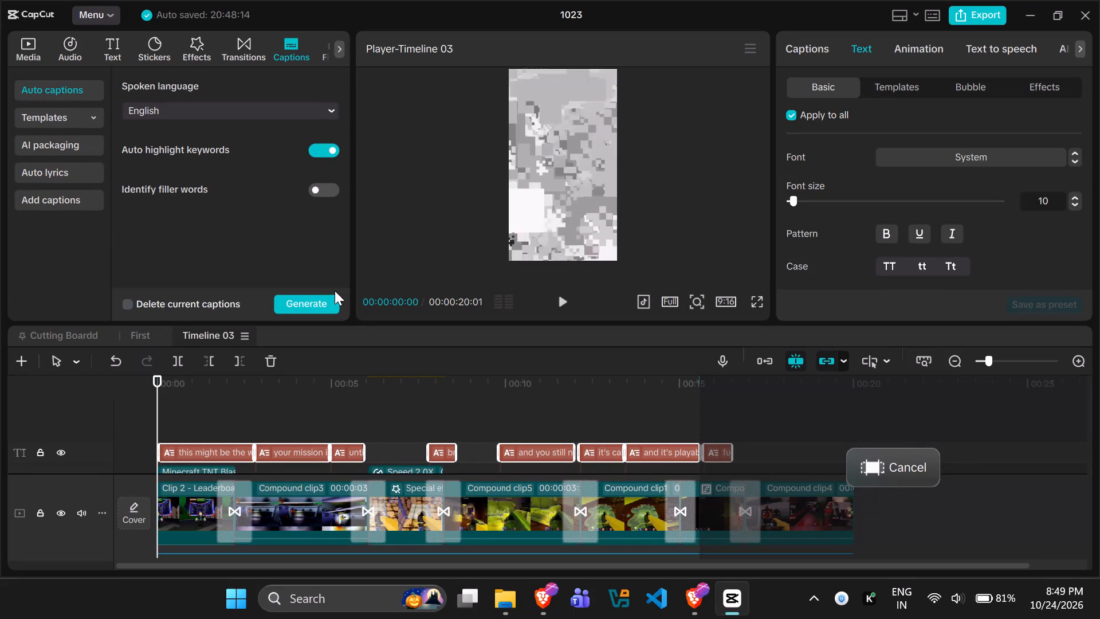
Play the timeline from the start through the first captions and check the short caption after the gap.
left_click(564, 295)
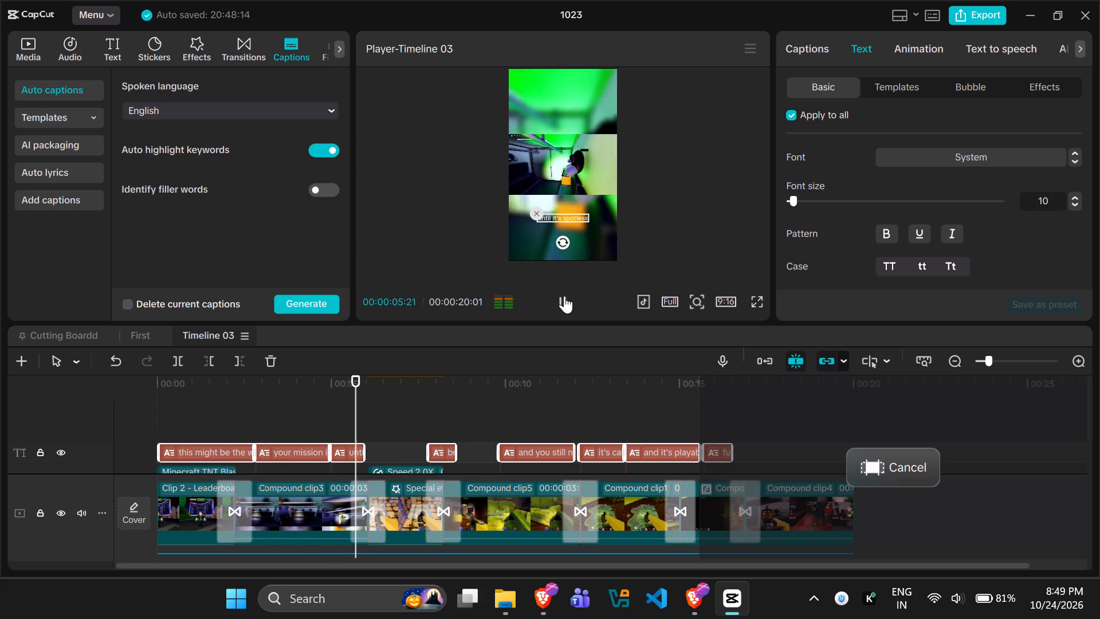
left_click(564, 296)
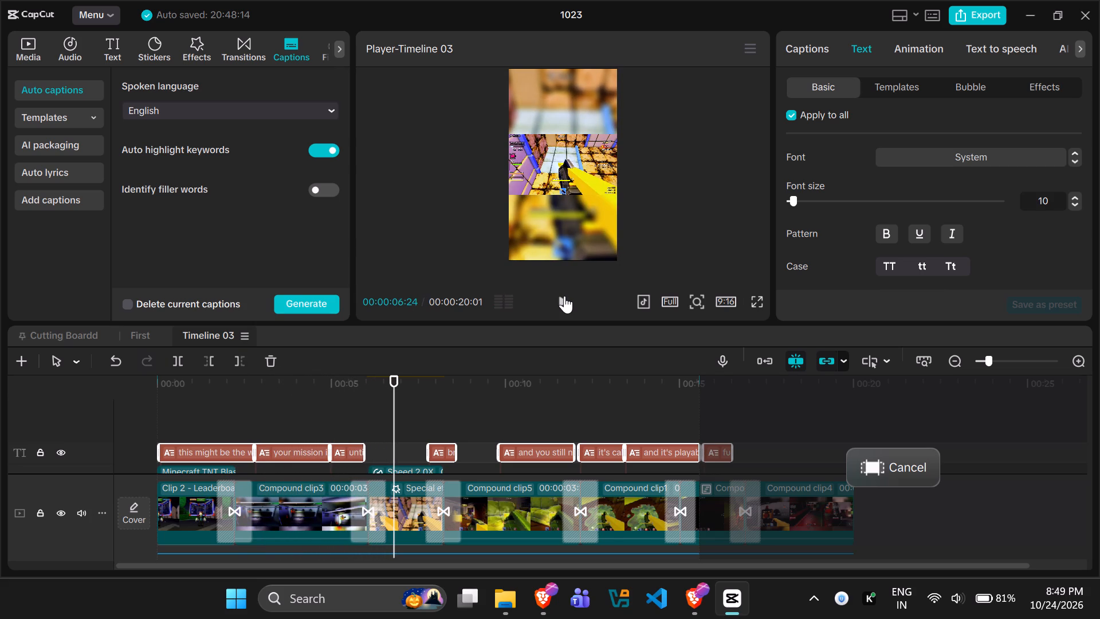
left_click(445, 454)
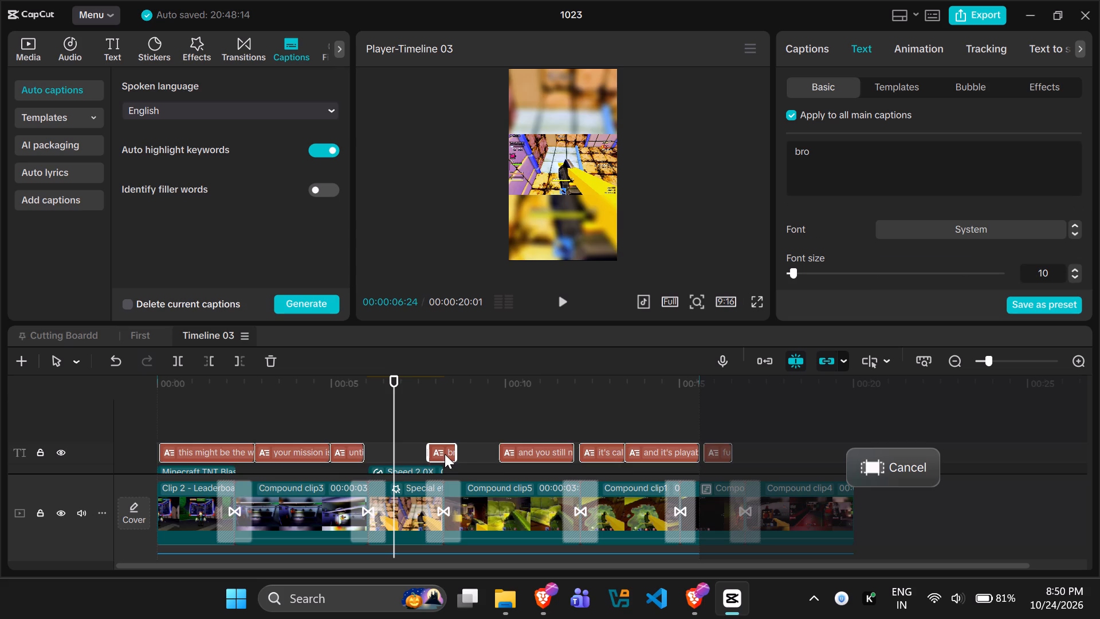
Duplicate the "and you still need to escape back to your truck" caption and align the copy above the 2.0X speed clip.
left_click(528, 445)
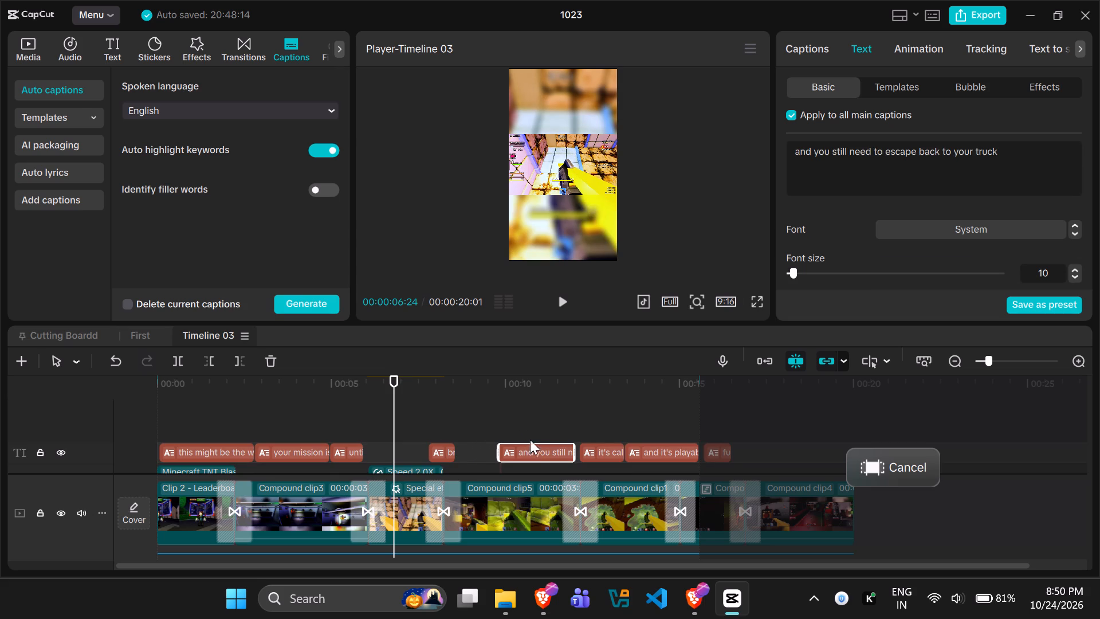
key("ctrl+c")
left_click(412, 416)
left_click(411, 416, "ctrl")
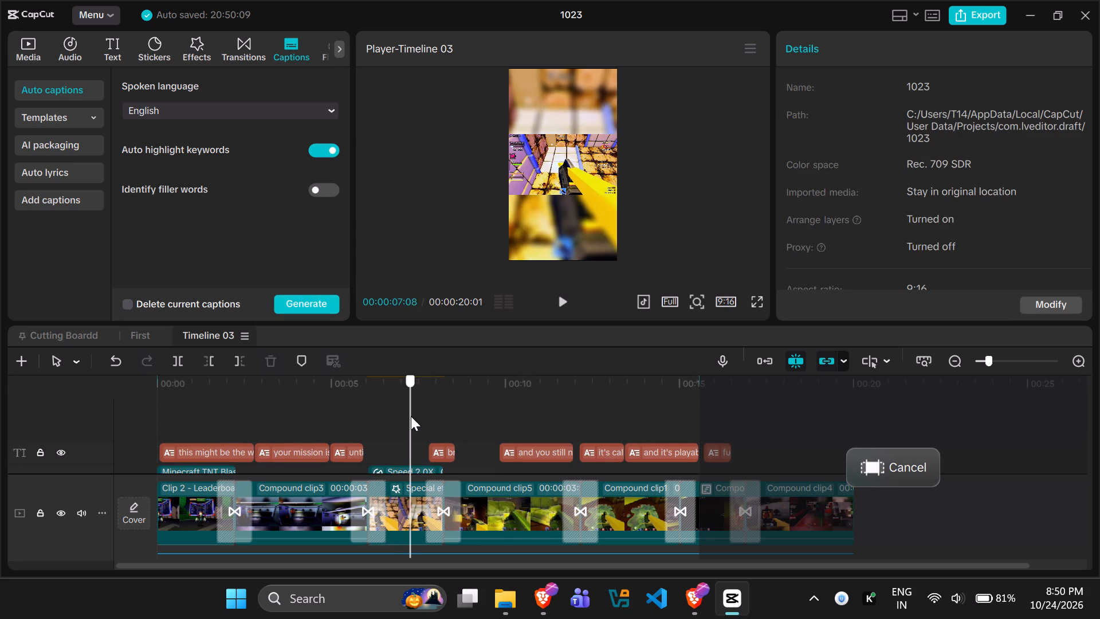
left_click_drag(411, 416, 398, 416, "ctrl")
key("ctrl+v")
left_click_drag(430, 455, 423, 459)
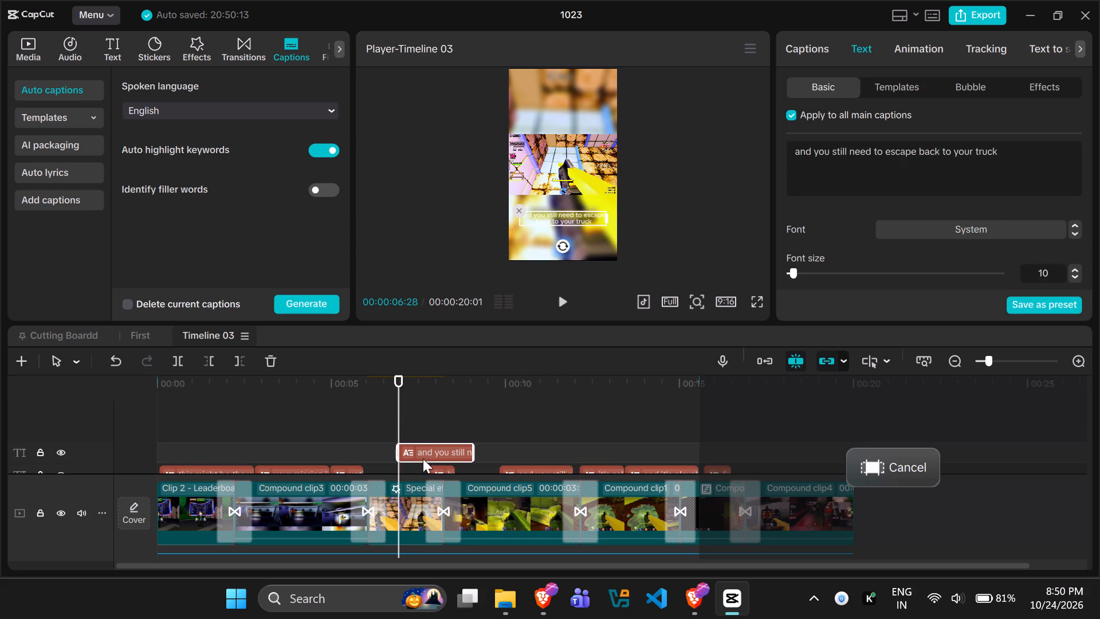
left_click_drag(423, 459, 398, 432)
scroll(414, 460, "down", 2)
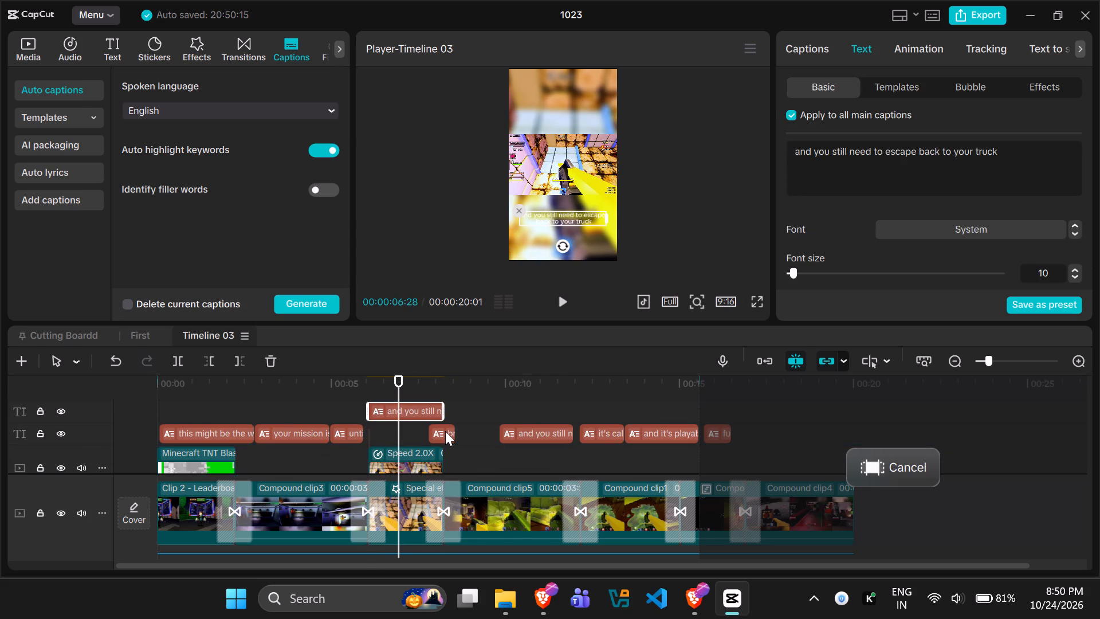
Delete the short "bro" caption from the caption track.
left_click(446, 432)
key("Delete")
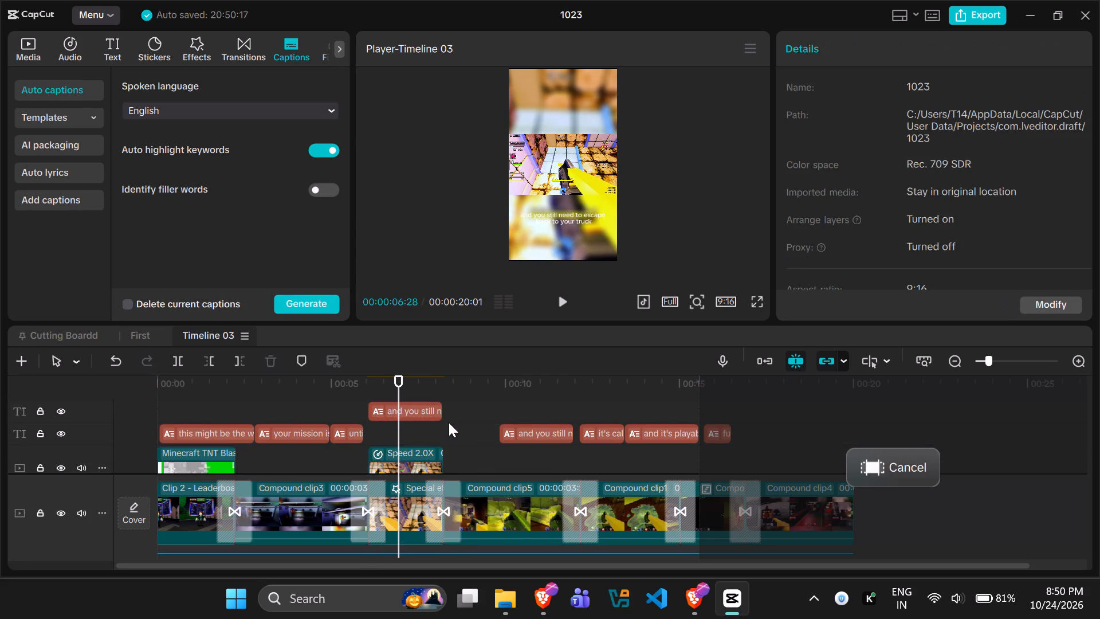
Clear the duplicated caption's text and move it into the original caption track, directly after the third caption.
left_click(420, 408)
triple_click(921, 150)
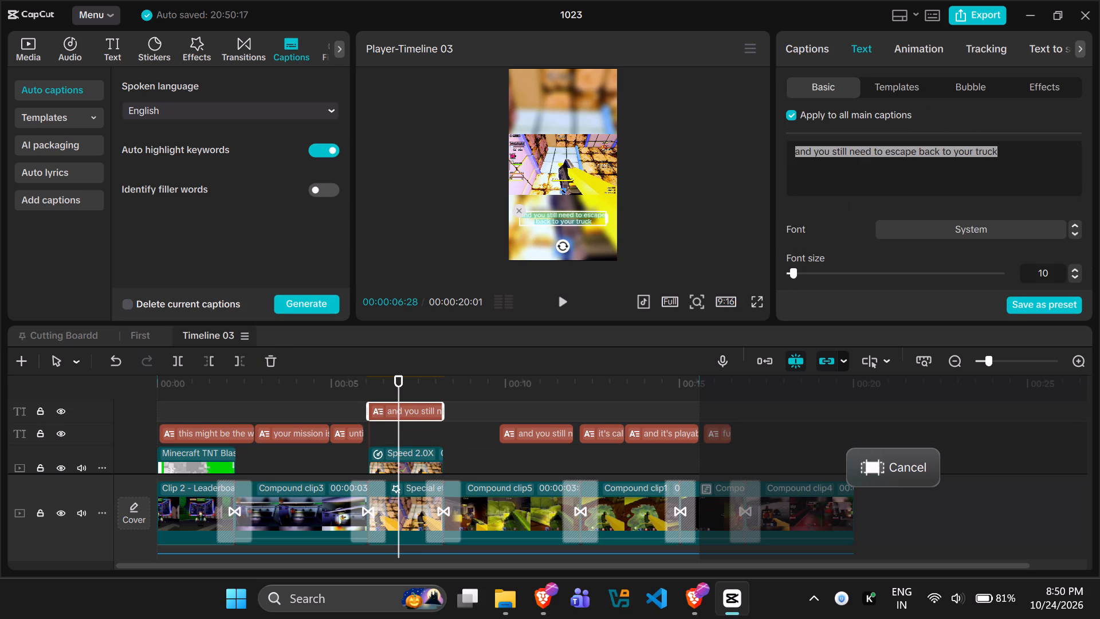
key("BackSpace")
left_click_drag(395, 393, 370, 390)
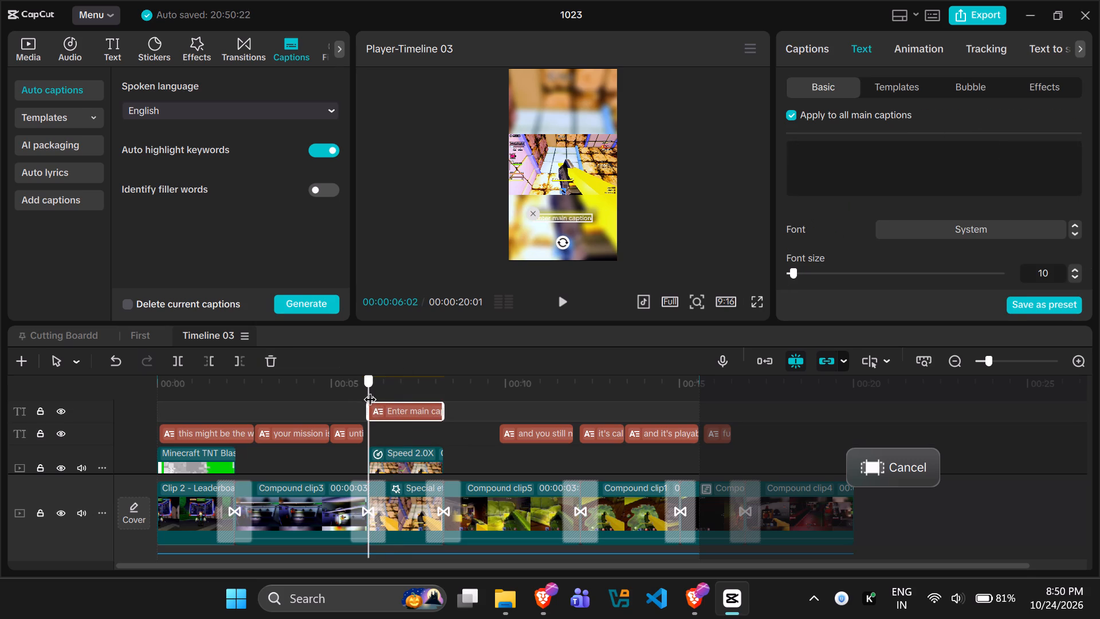
left_click_drag(370, 390, 365, 390)
left_click(365, 390)
left_click_drag(390, 410, 388, 432)
Play back the blank caption's section and set its text to "Sounds Easy Right?".
key("space")
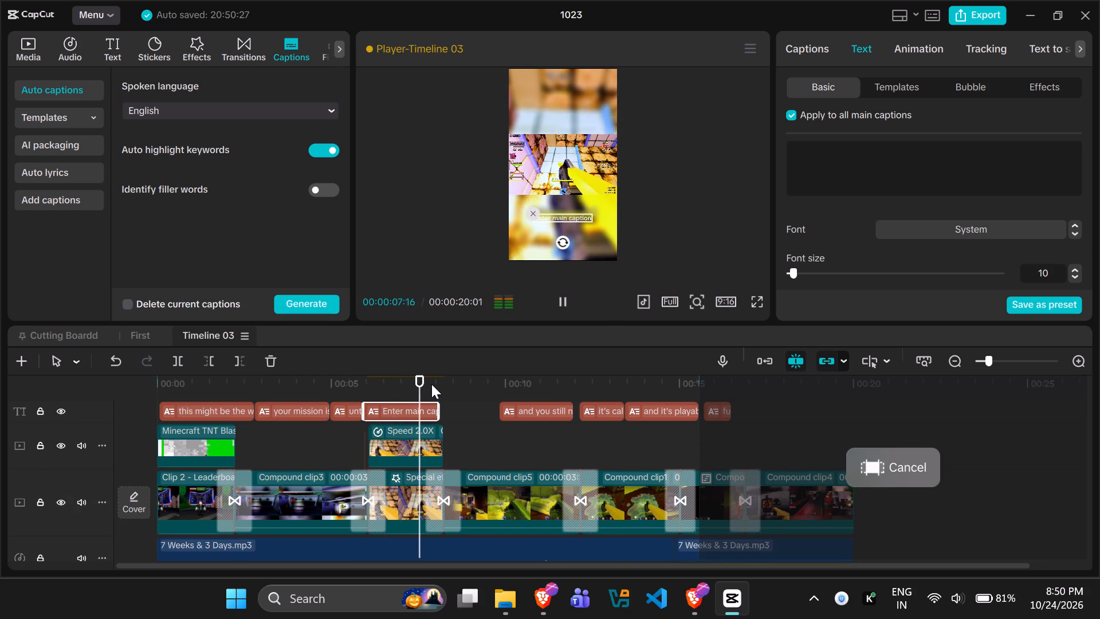
key("space")
left_click_drag(447, 382, 434, 383)
left_click(392, 408)
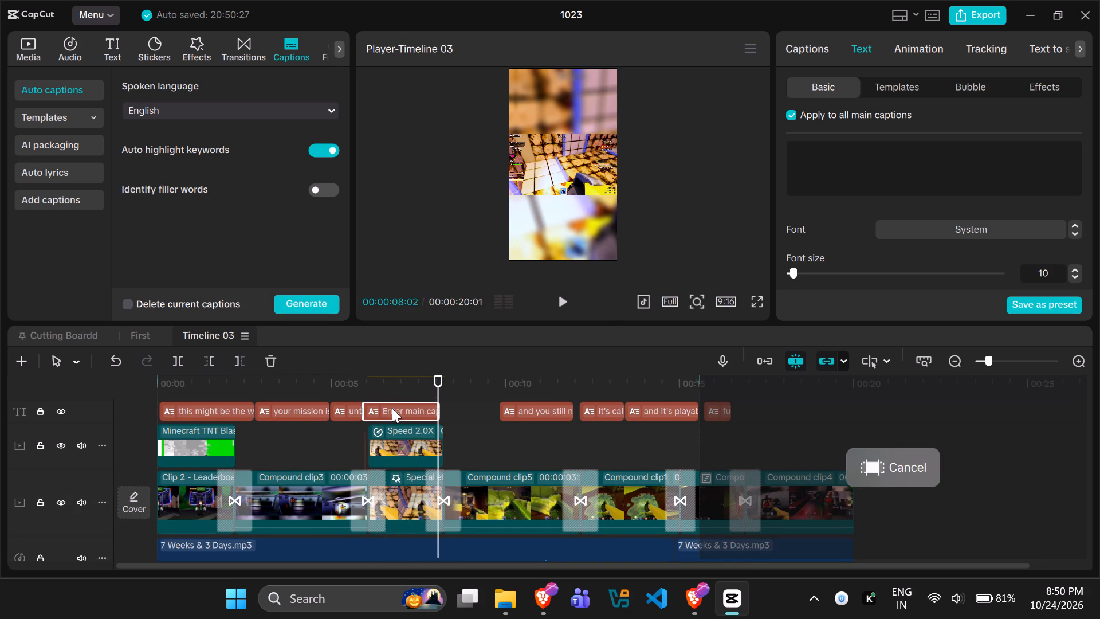
double_click(392, 408)
left_click(903, 171)
type("Sounds Easy")
key("space")
type("Right?")
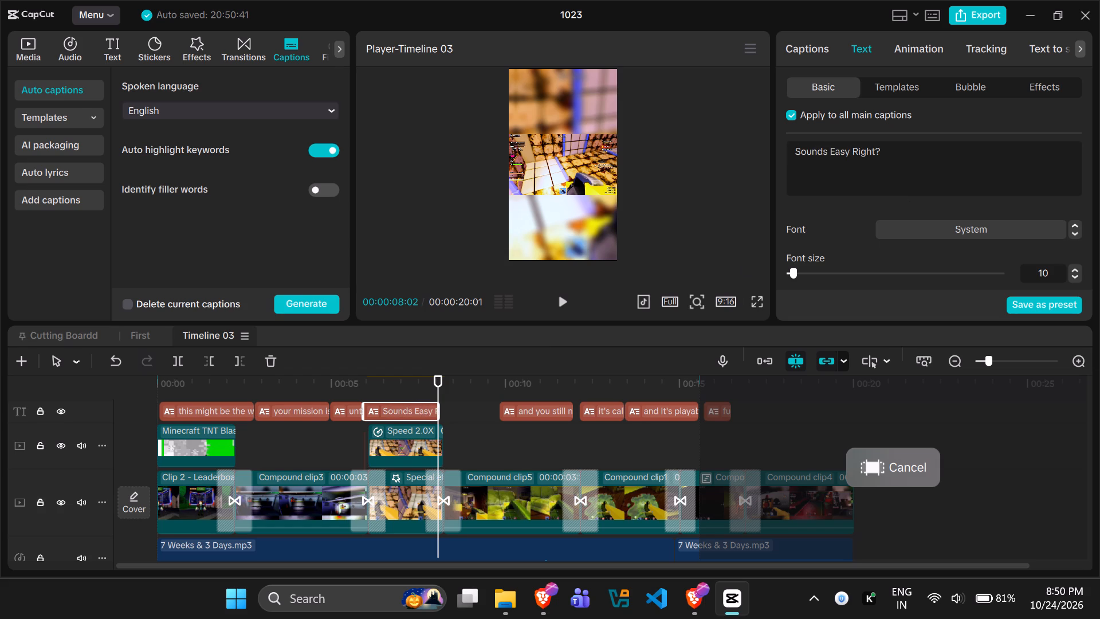
Duplicate the "Sounds Easy Right?" caption directly after itself on the same track, trimming the copy to fit before the escape caption.
left_click(517, 406)
left_click(412, 410)
key("ctrl+c")
key("ctrl+v")
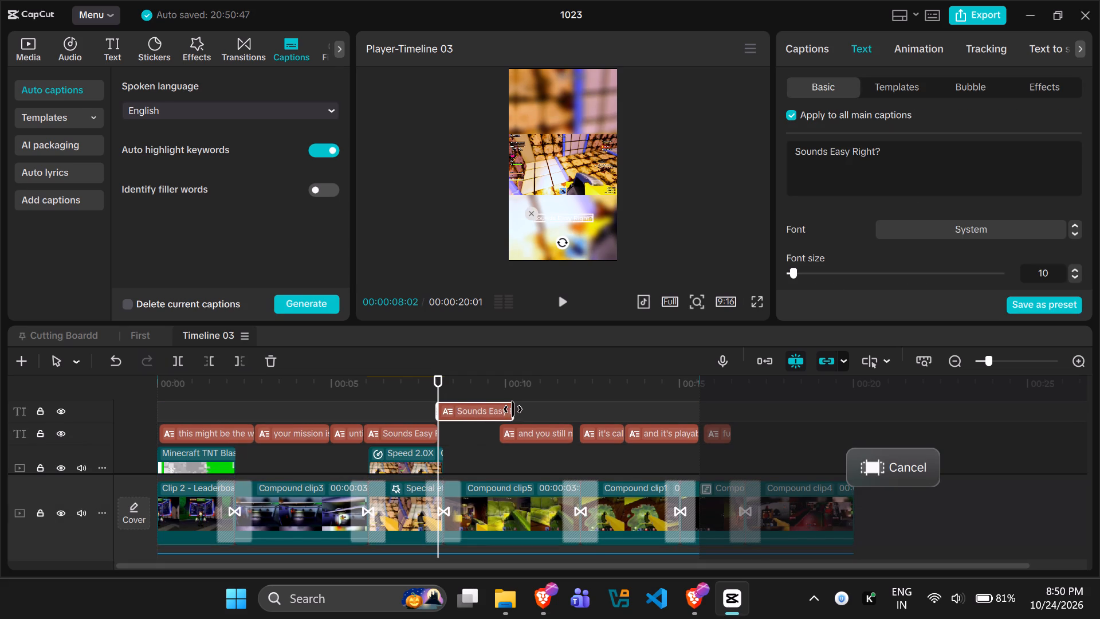
left_click_drag(513, 410, 499, 412)
left_click_drag(471, 411, 471, 429)
Replace the second "Sounds Easy Right?" caption's text with "WRONG! a monster hunts you".
key("space")
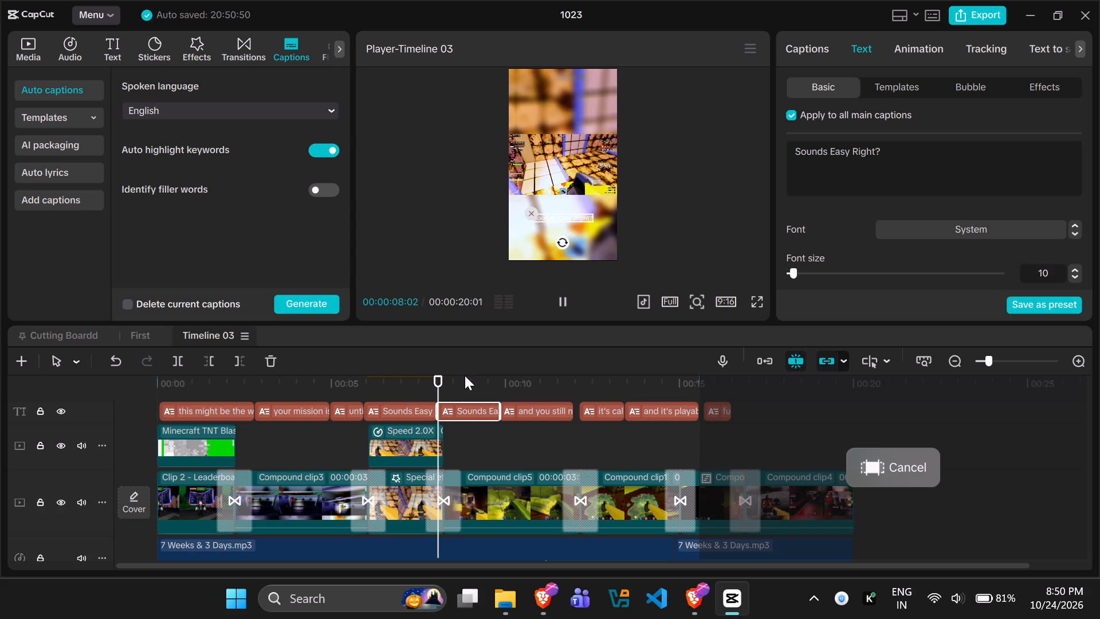
left_click_drag(454, 383, 434, 384)
left_click_drag(899, 159, 779, 151)
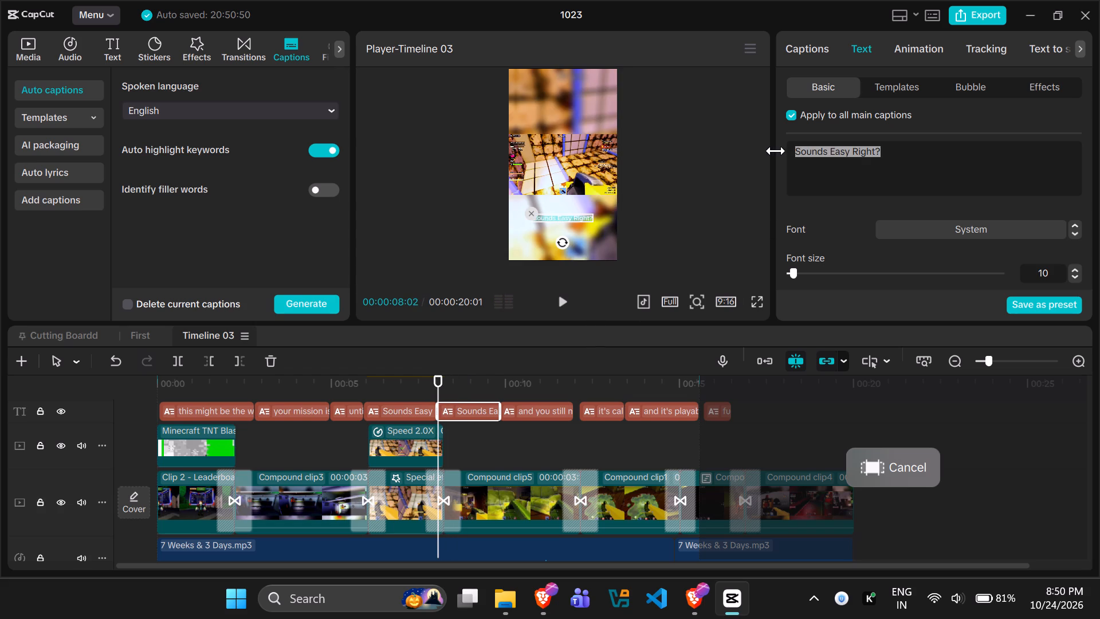
type("WRONG!")
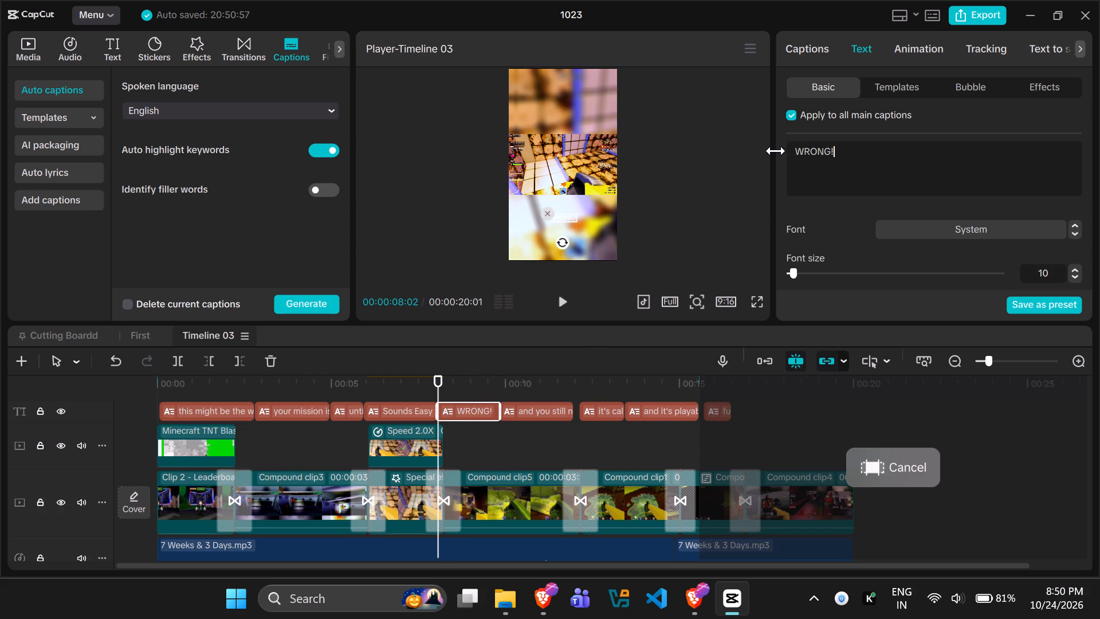
key("space")
type("a monster hunts you")
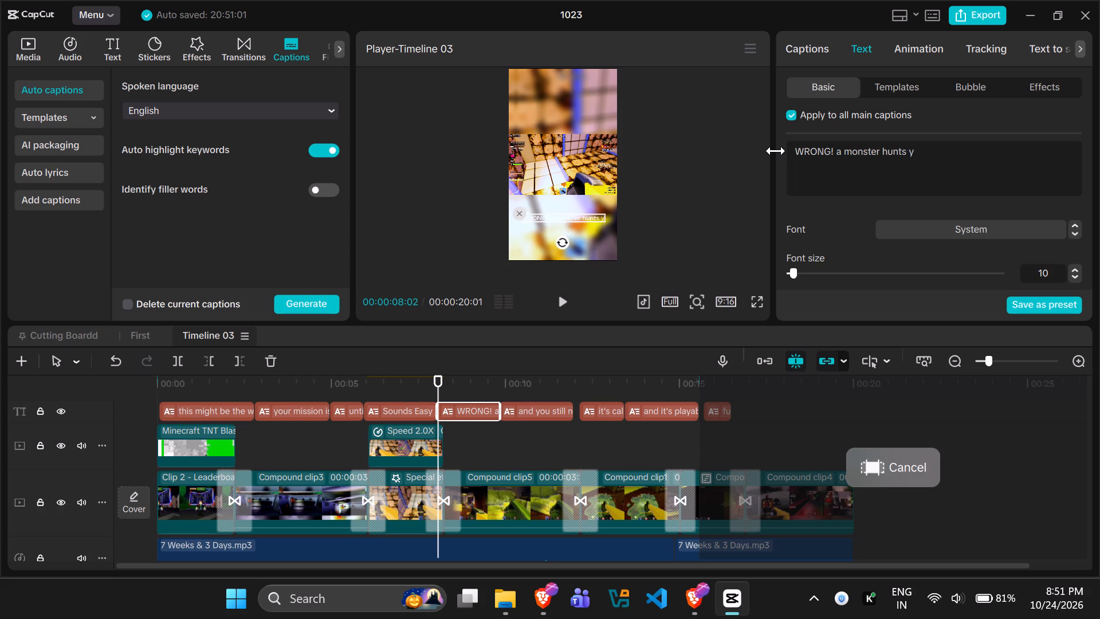
key("space")
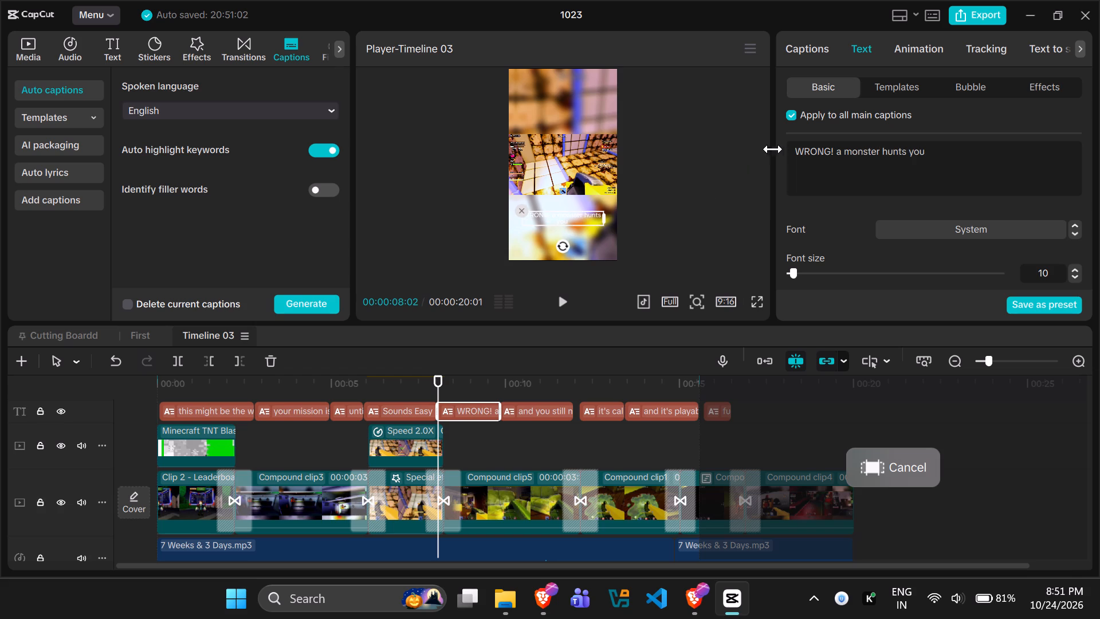
Play back the "WRONG!" caption's section and extend its text with "while you work".
left_click(560, 299)
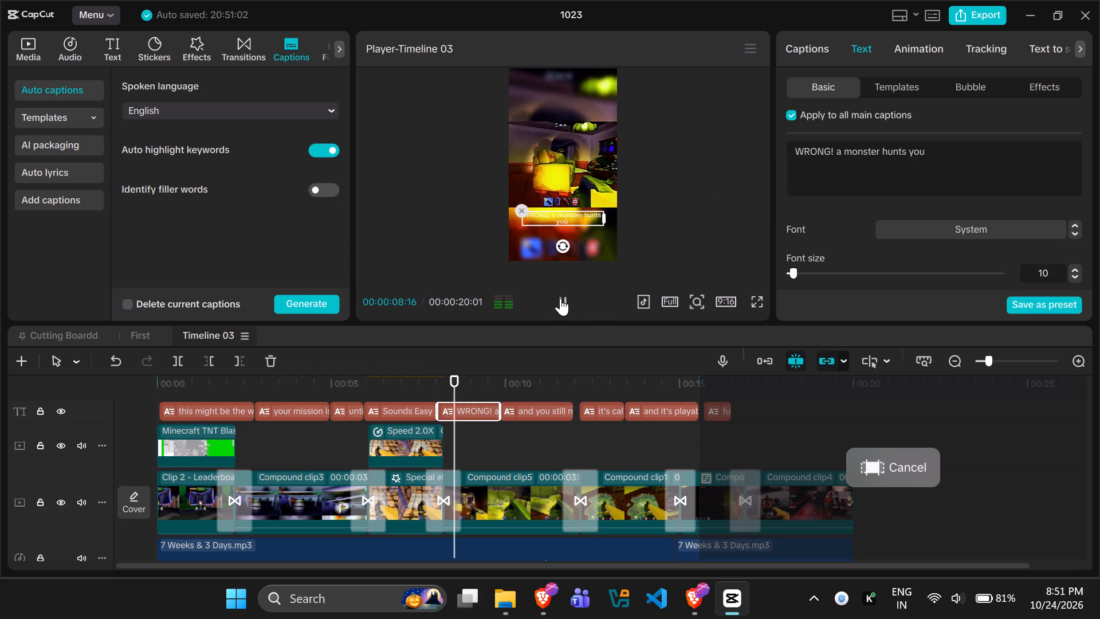
left_click(560, 297)
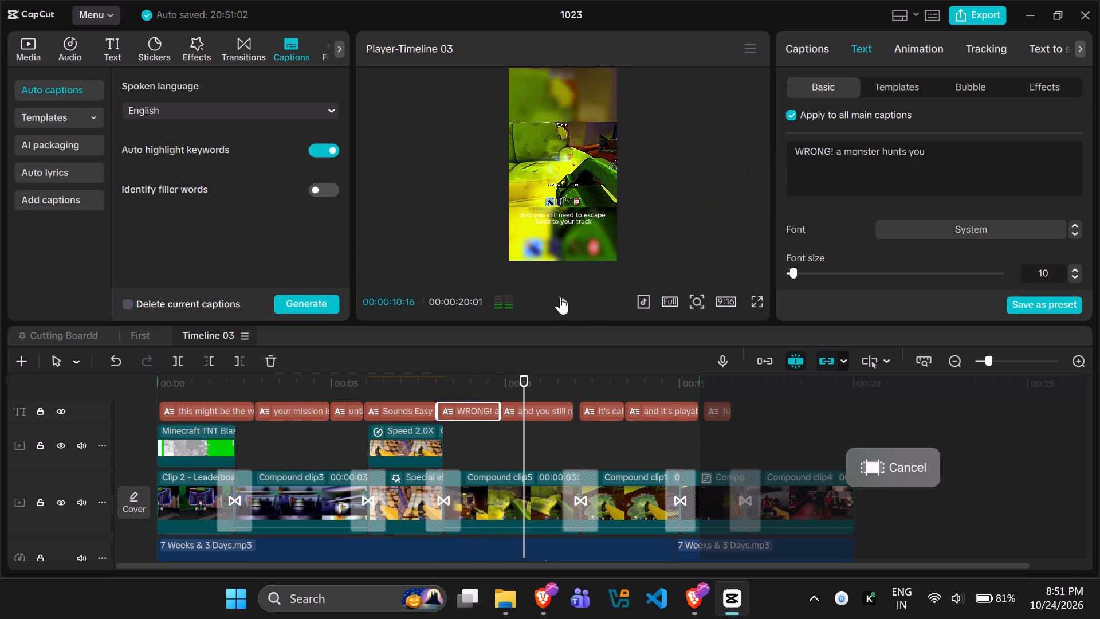
left_click(947, 151)
type("hwil")
key("BackSpace")
key("BackSpace")
key("BackSpace")
key("BackSpace")
type("while you")
key("space")
type("work")
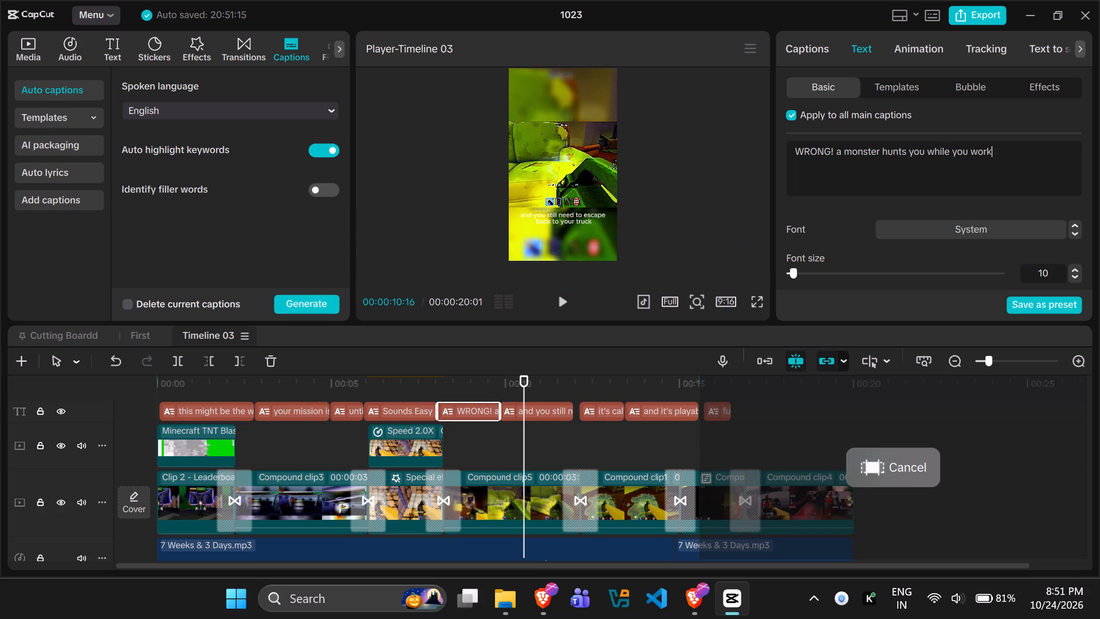
Trim the end of "Sounds Easy Right?" slightly earlier and extend the start of the "WRONG!" caption back to meet it.
left_click_drag(520, 384, 495, 378)
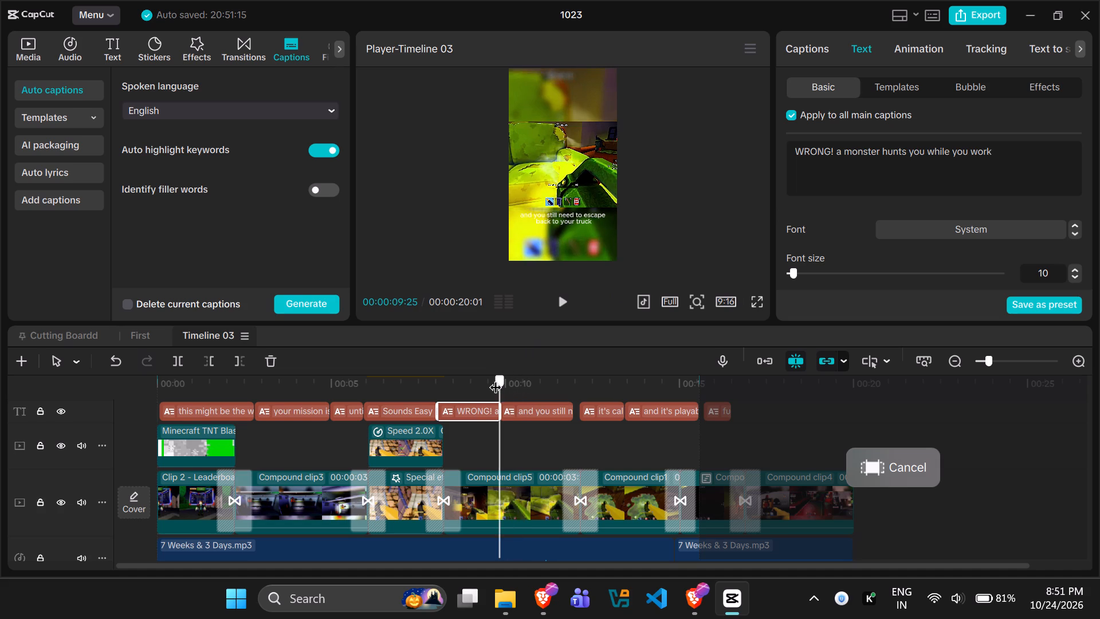
left_click_drag(495, 378, 493, 378)
left_click(435, 408)
left_click(428, 409)
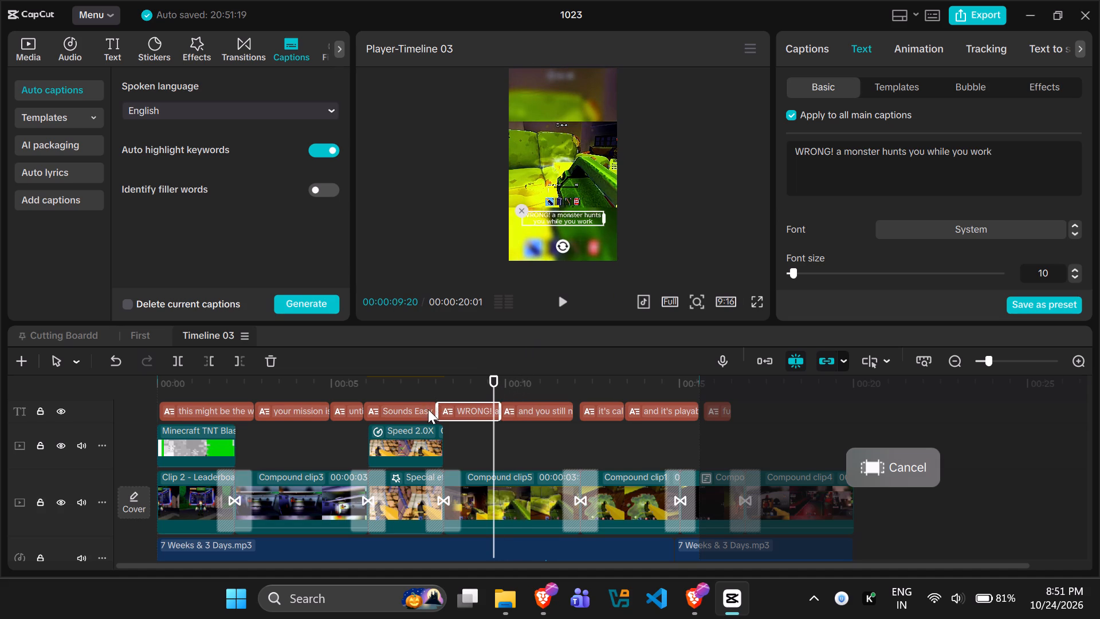
left_click_drag(438, 409, 431, 409)
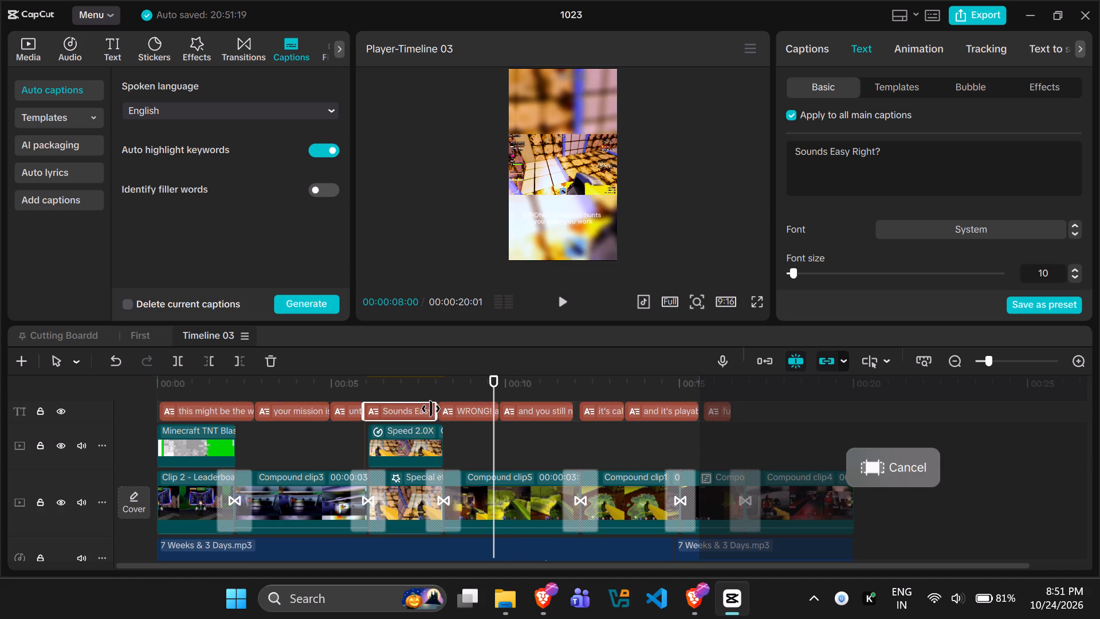
left_click_drag(431, 409, 430, 409)
left_click(440, 409)
left_click_drag(440, 409, 432, 409)
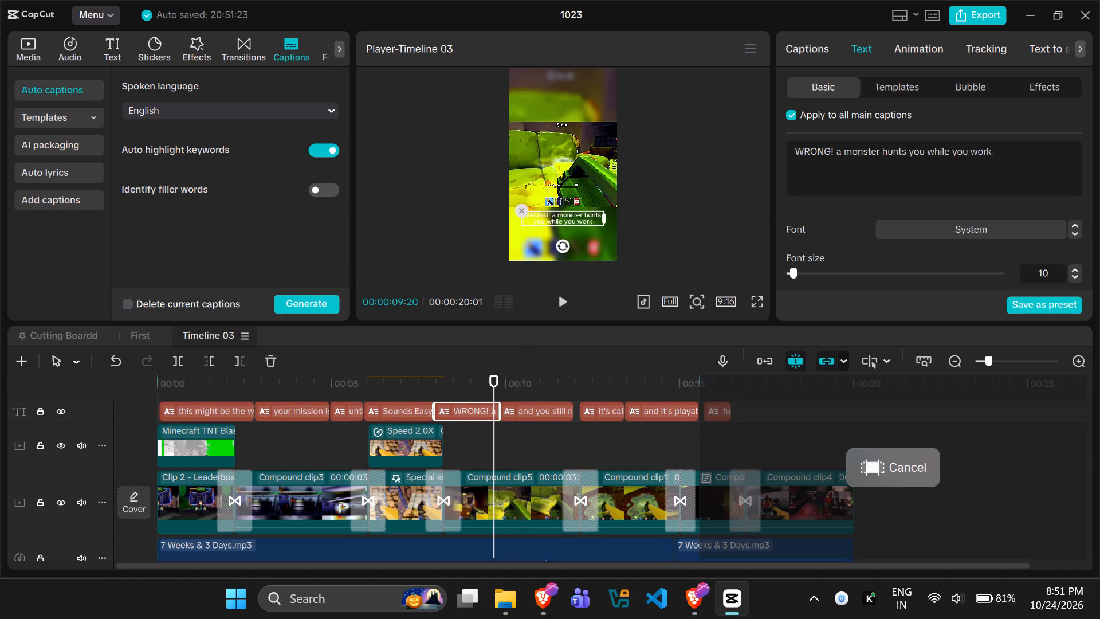
Set the font of all main captions to Comic Sans MS Bold and the font size to 19.
left_click(1030, 229)
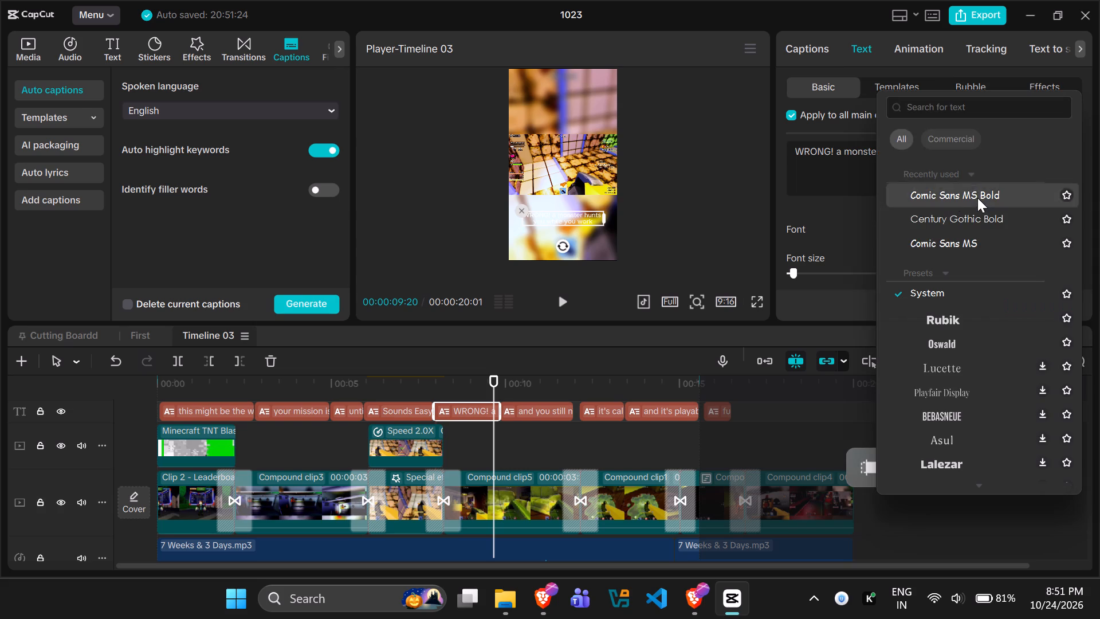
left_click(977, 198)
triple_click(1074, 267)
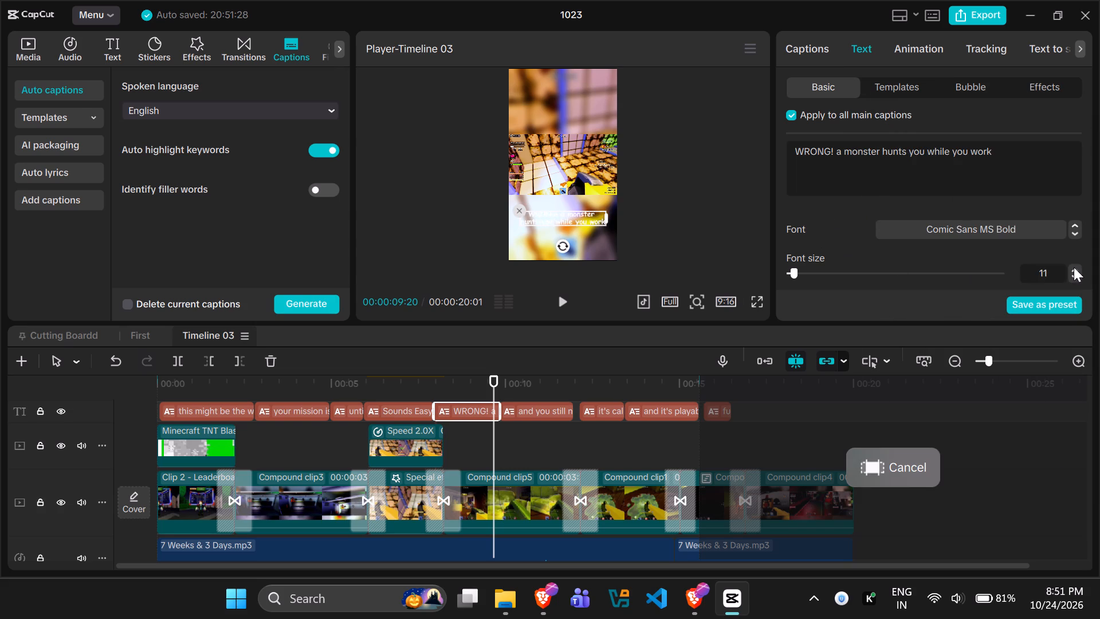
triple_click(1074, 267)
double_click(1074, 267)
left_click(1075, 267)
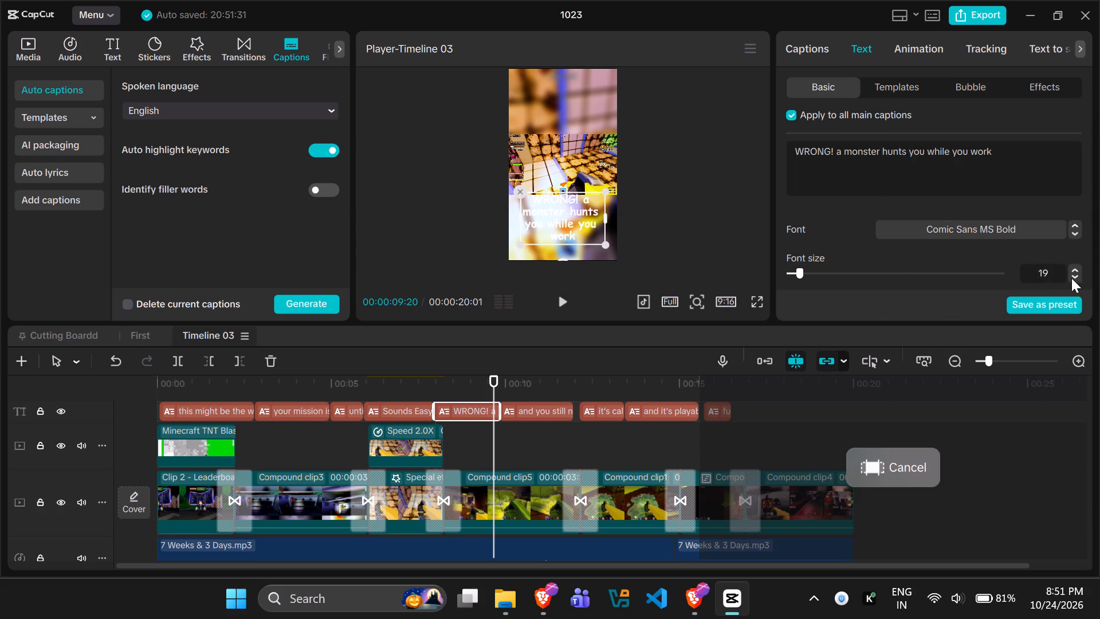
Set all main captions to font size 17, bold and all uppercase.
left_click(1078, 275)
left_click(1073, 276)
scroll(931, 253, "down", 1)
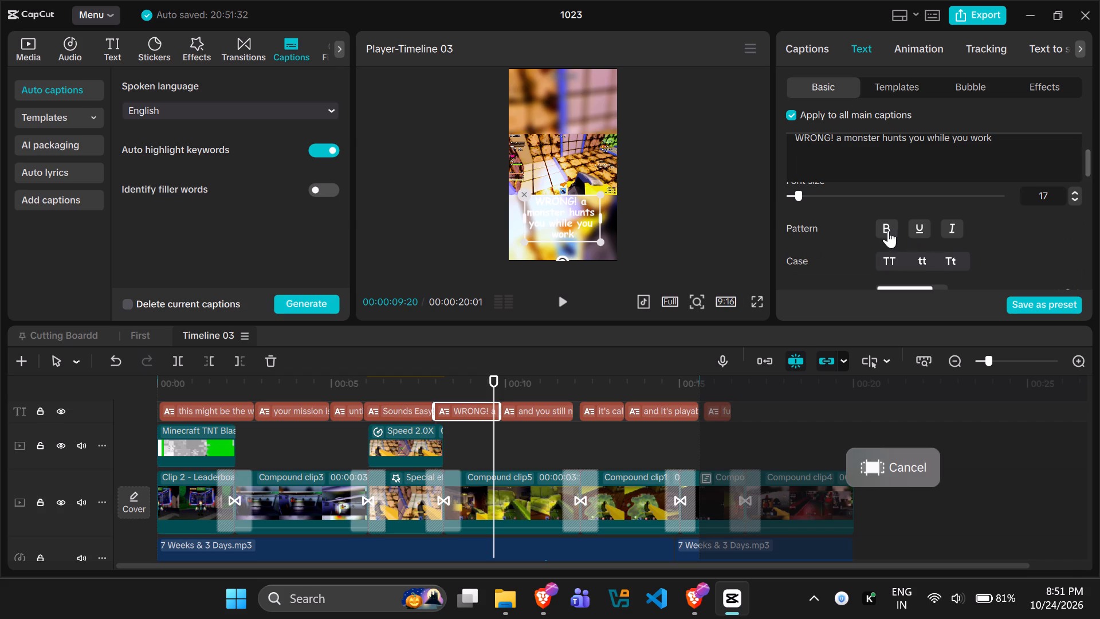
left_click(888, 230)
left_click(891, 255)
Apply the white text with black outline preset to the captions and move them up to the middle of the frame.
scroll(1002, 265, "down", 3)
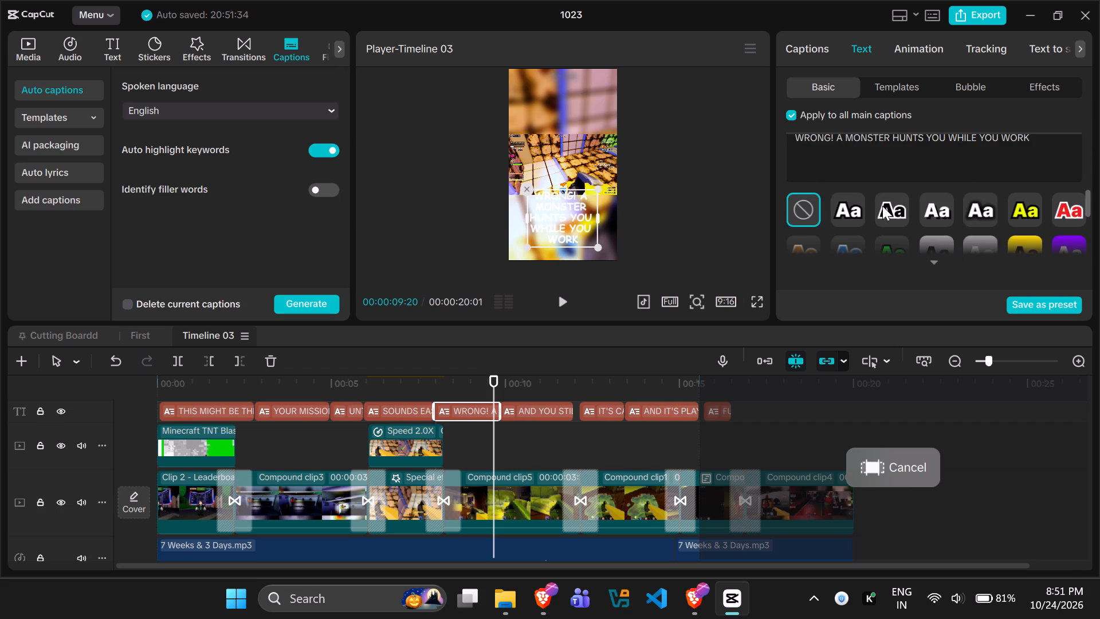
left_click(850, 207)
left_click_drag(571, 210, 569, 147)
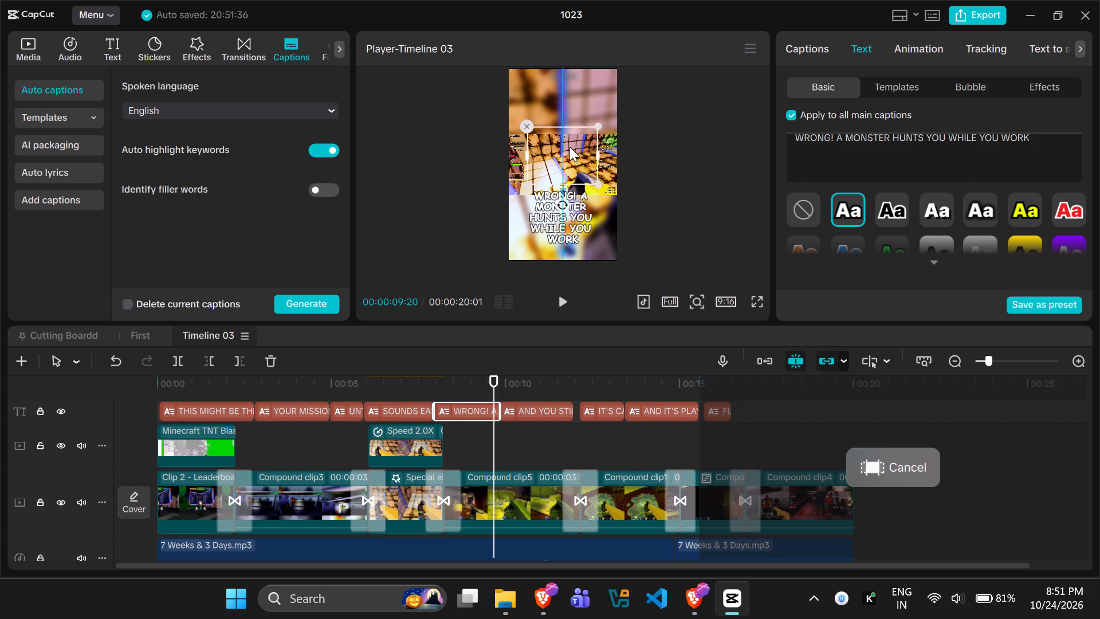
left_click_drag(569, 147, 568, 158)
Turn on a black shadow for the captions.
scroll(820, 224, "down", 3)
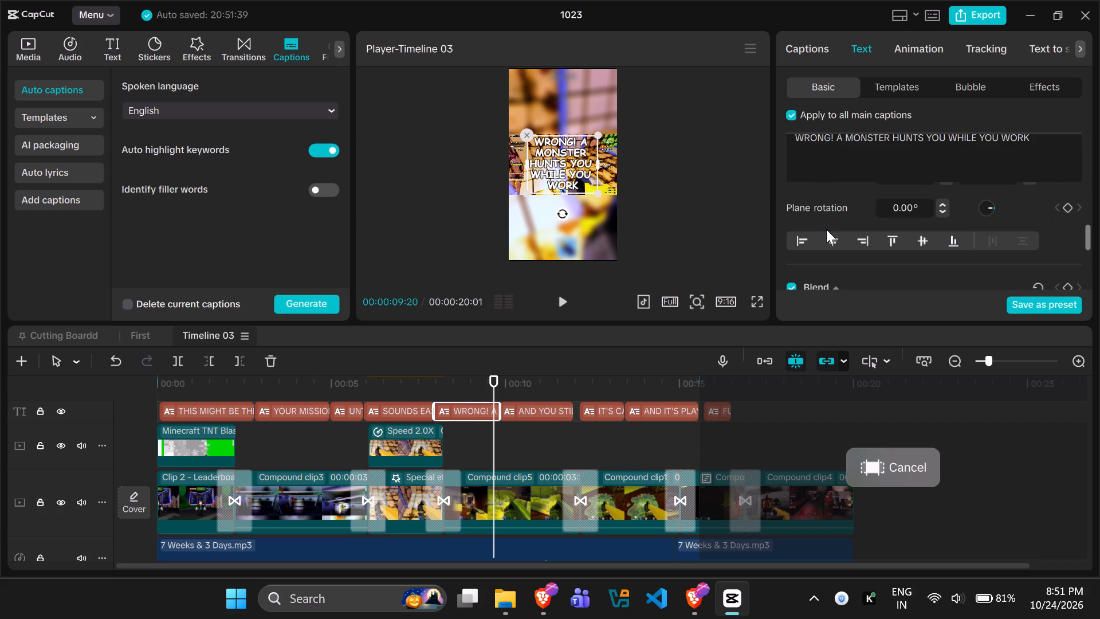
scroll(836, 229, "down", 5)
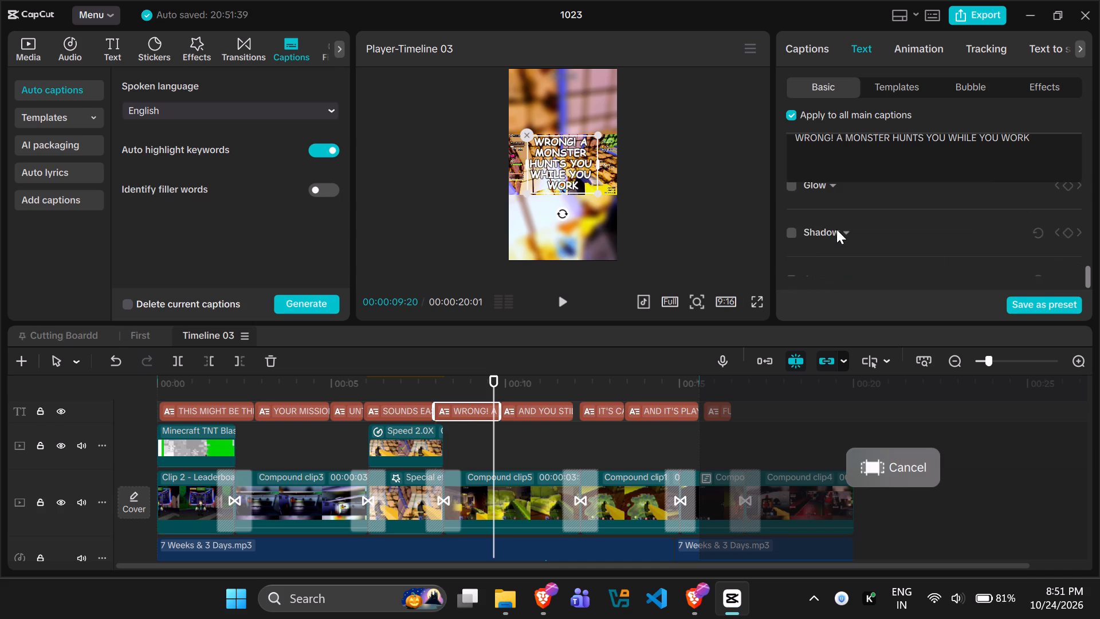
left_click(799, 230)
left_click(792, 231)
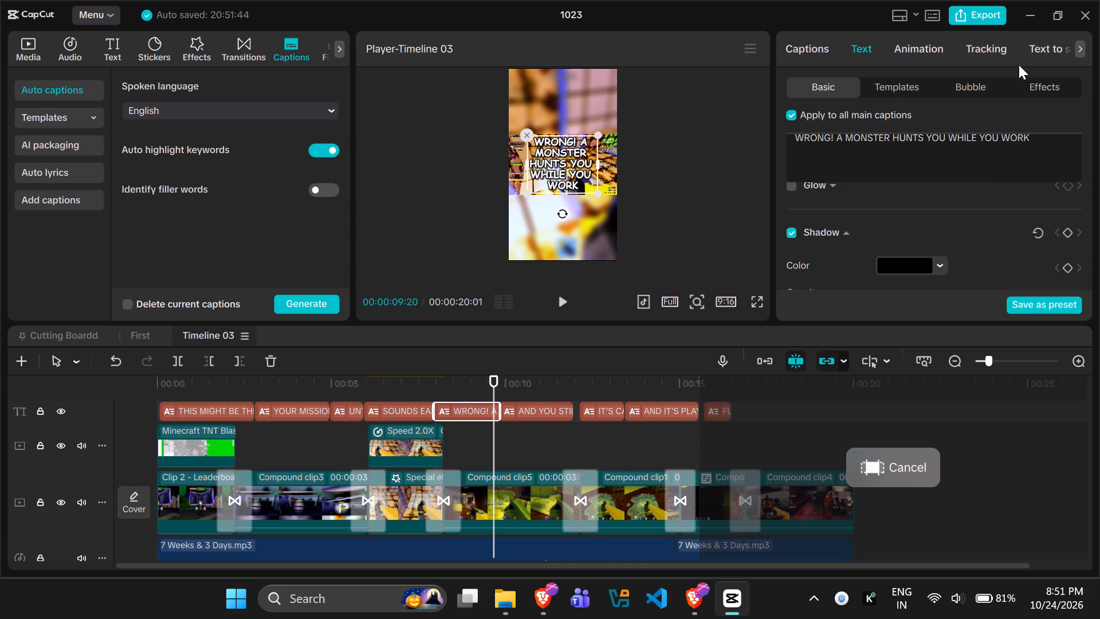
Search the caption animations for "stretch" and apply the "Slig...etch" animation to the "WRONG!" caption.
left_click(920, 53)
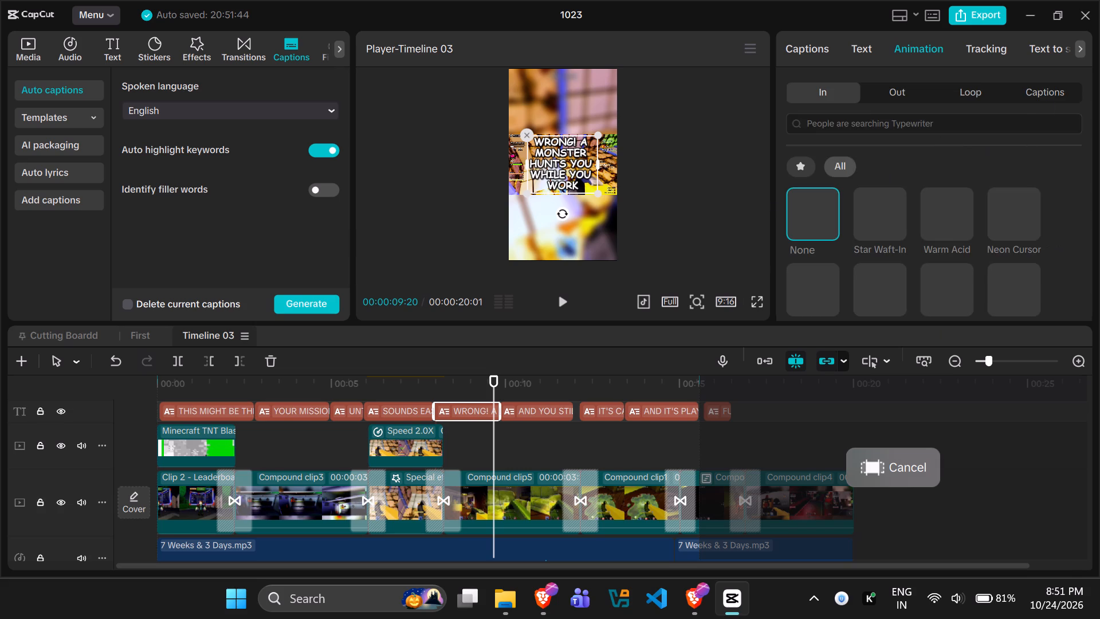
left_click(1046, 93)
left_click(885, 145)
left_click(883, 124)
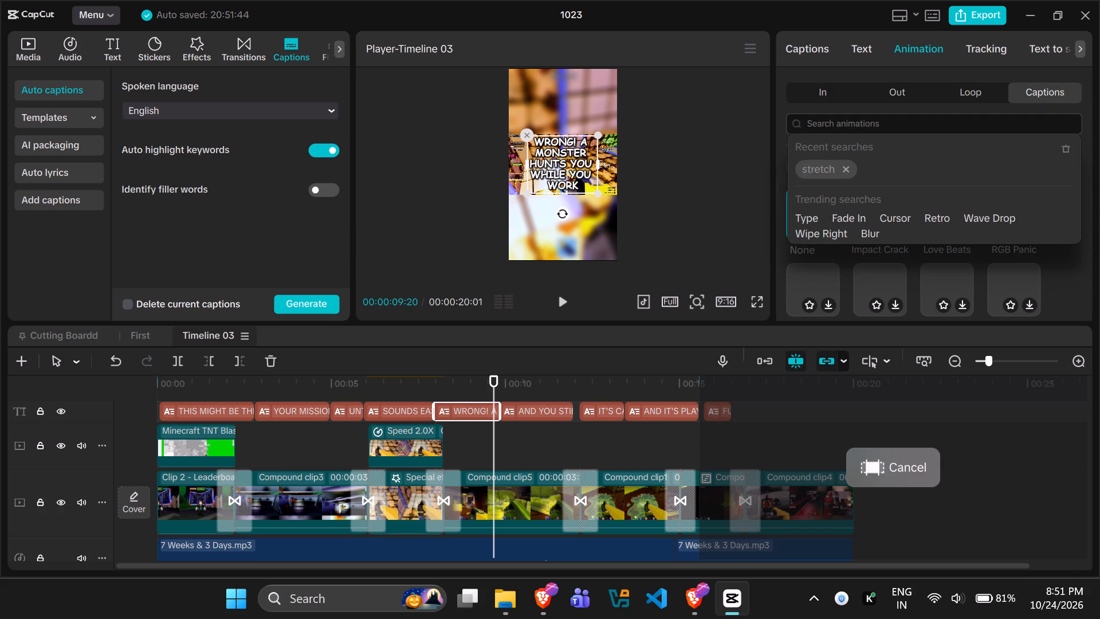
left_click(825, 161)
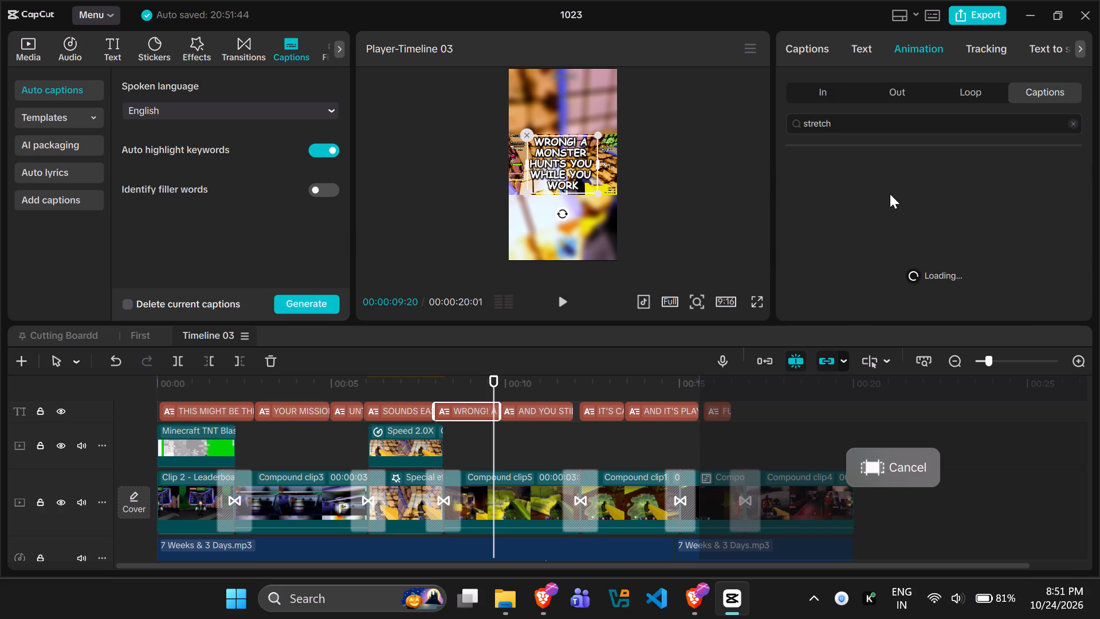
left_click(881, 193)
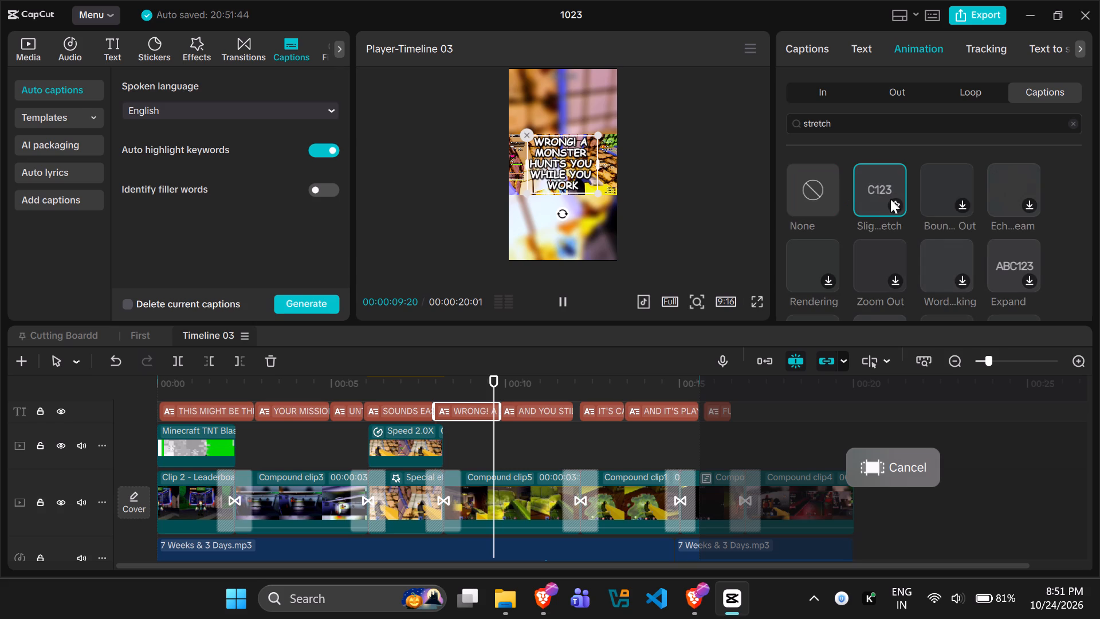
left_click(890, 206)
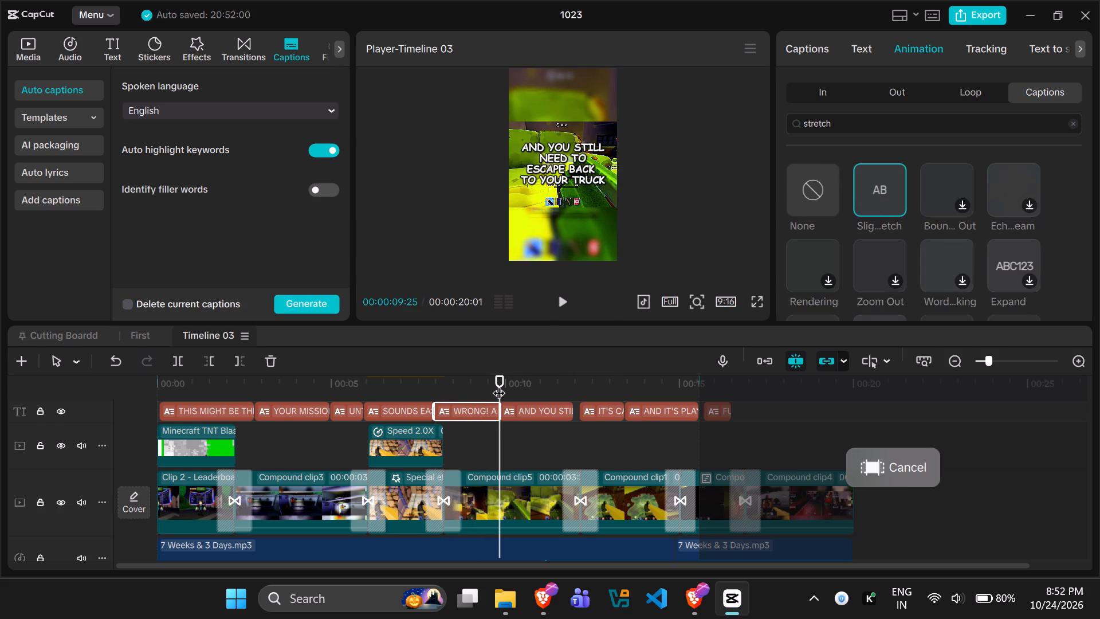
Play back the "AND YOU STILL NEED TO ESCAPE BACK TO YOUR TRUCK" caption, copy its text and delete the caption.
left_click(535, 413)
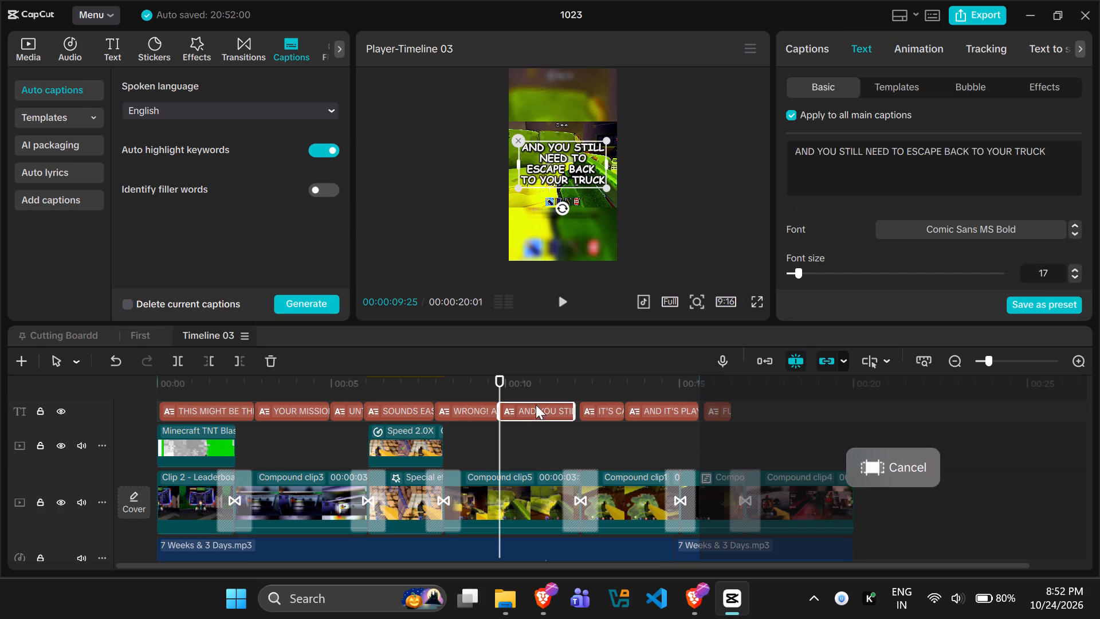
left_click(564, 301)
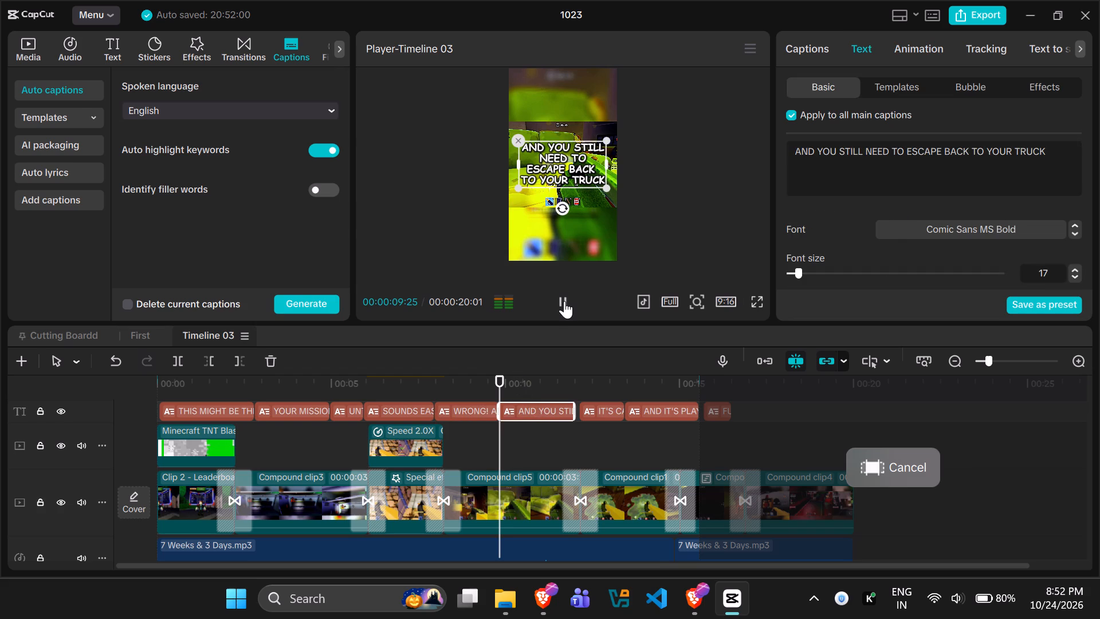
left_click(564, 301)
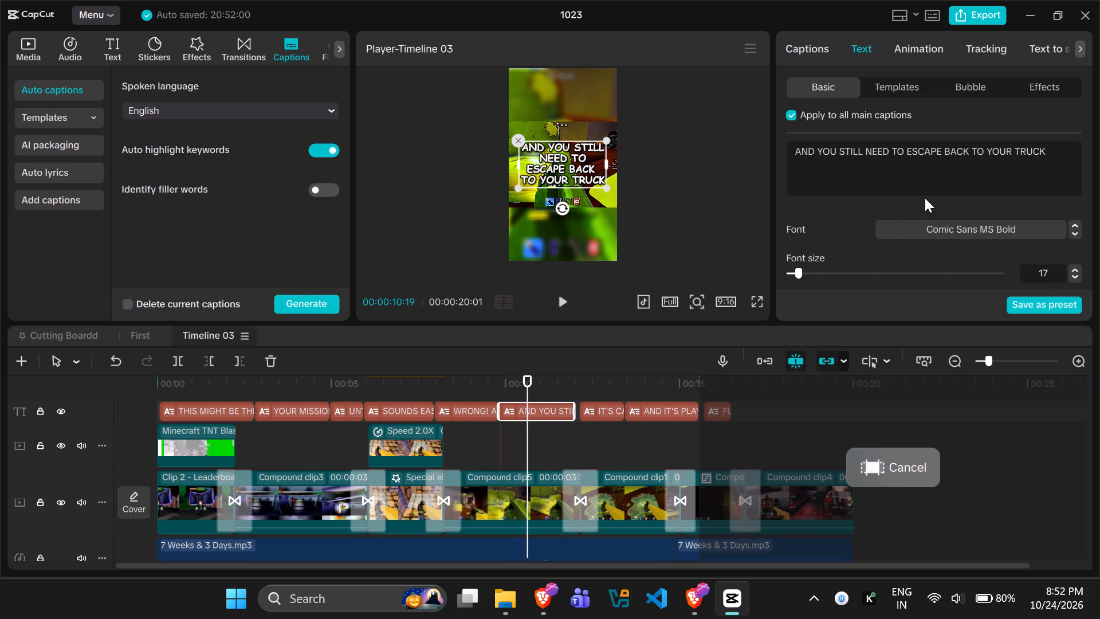
left_click_drag(1055, 160, 787, 158)
triple_click(811, 152)
key("ctrl+c")
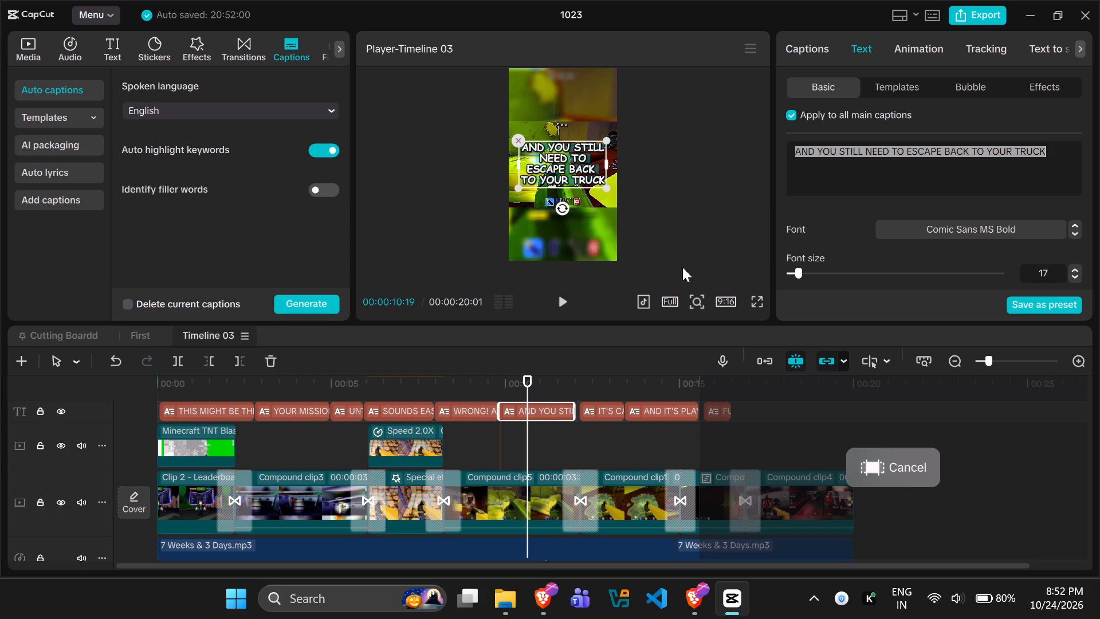
left_click(521, 408)
key("Delete")
Duplicate the animated "WRONG!" caption into the gap after it on the same caption track and stretch both ends to fill the gap.
left_click(482, 406)
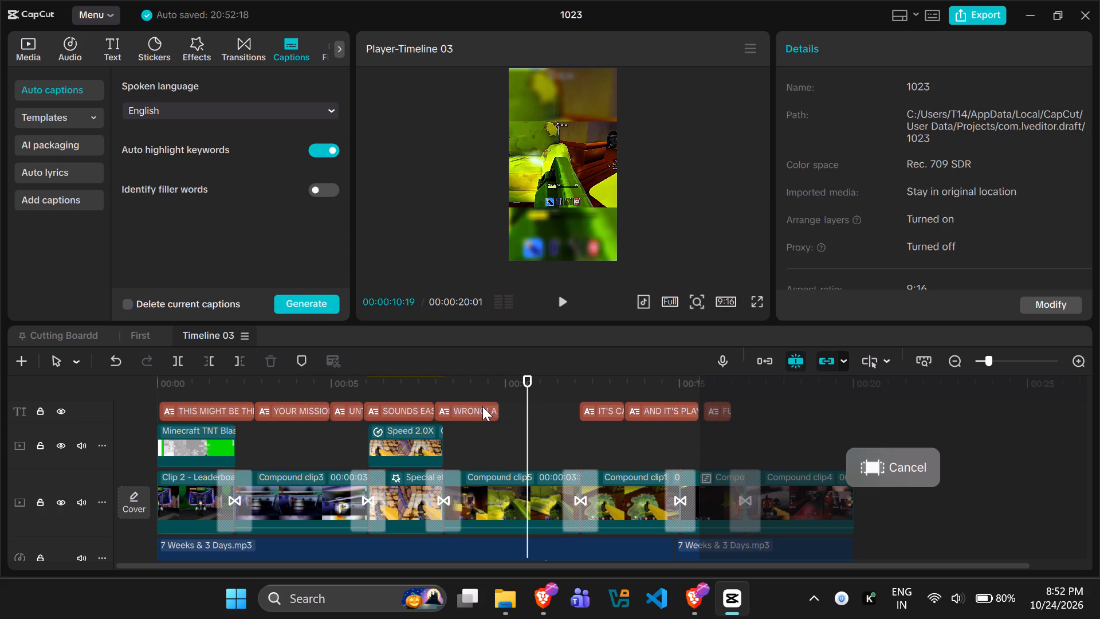
left_click(467, 412)
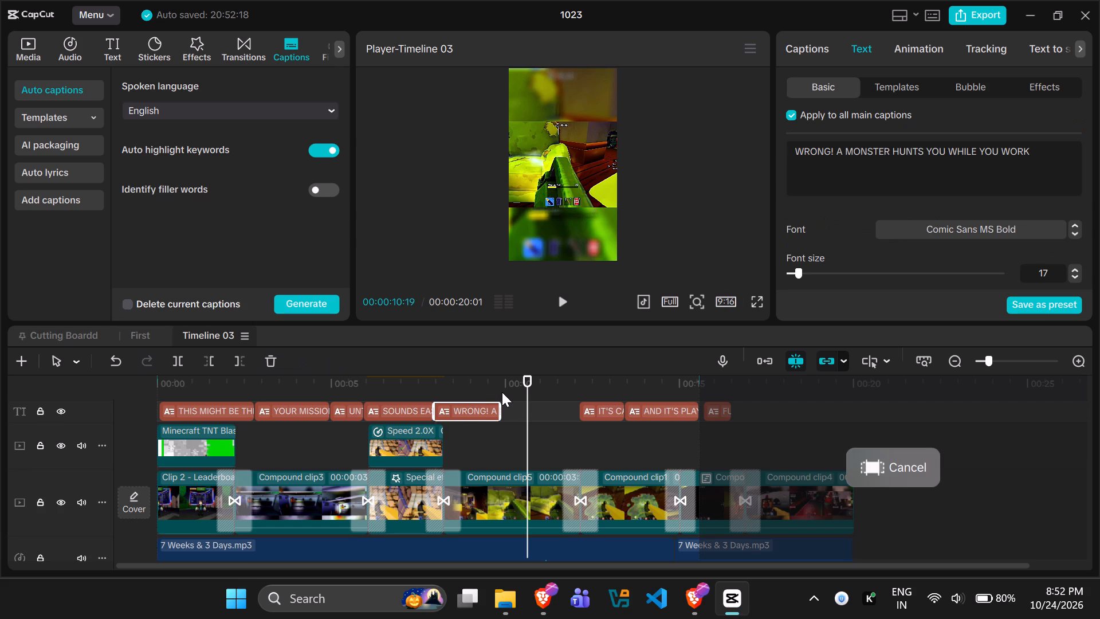
key("ctrl+c")
key("ctrl+v")
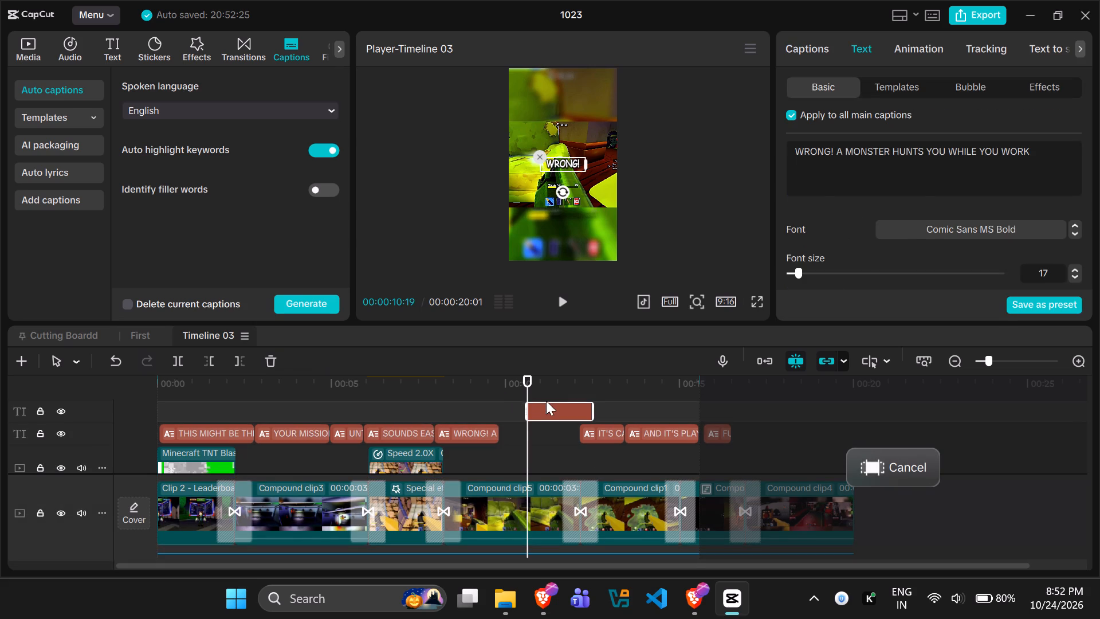
left_click_drag(546, 402, 520, 428)
left_click_drag(555, 411, 536, 421)
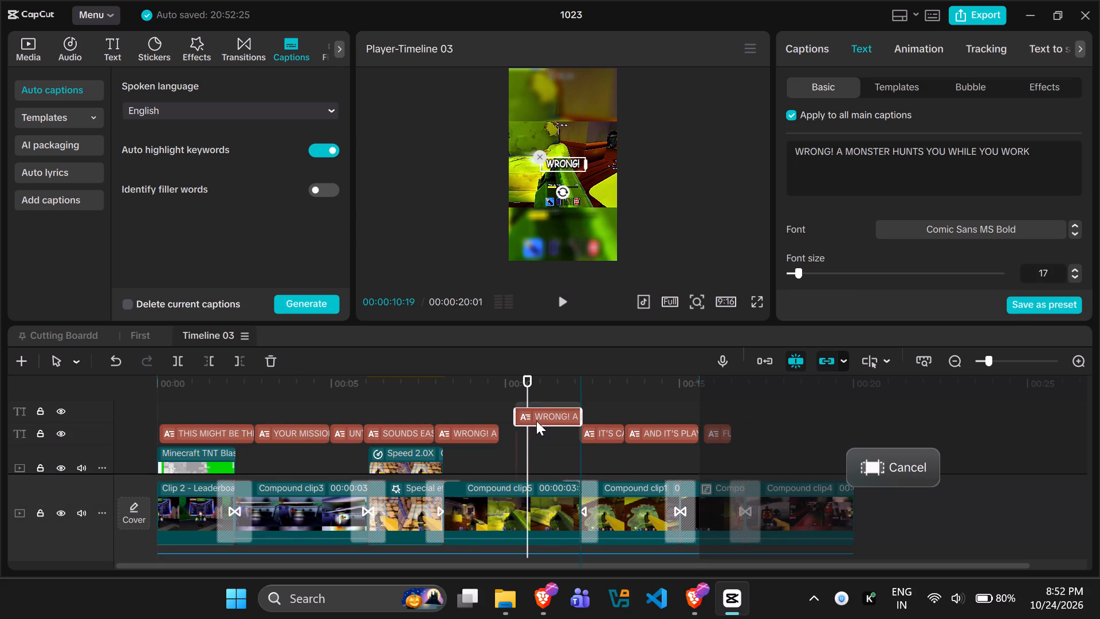
left_click_drag(536, 421, 527, 434)
left_click_drag(537, 412, 540, 425)
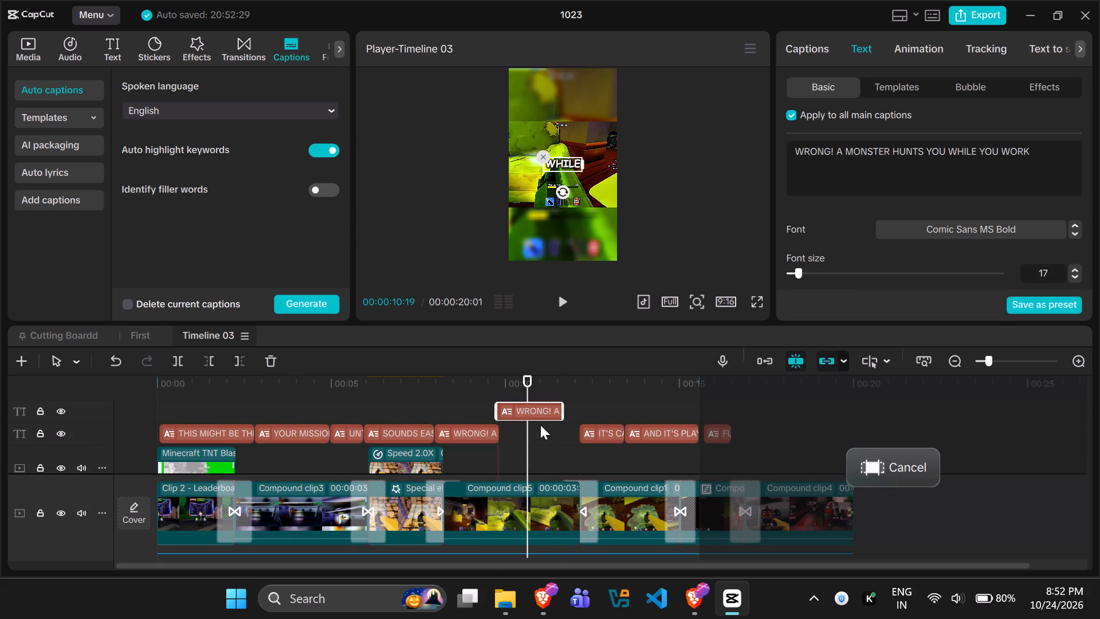
left_click_drag(540, 425, 539, 433)
left_click_drag(527, 413, 540, 422)
left_click_drag(540, 422, 535, 433)
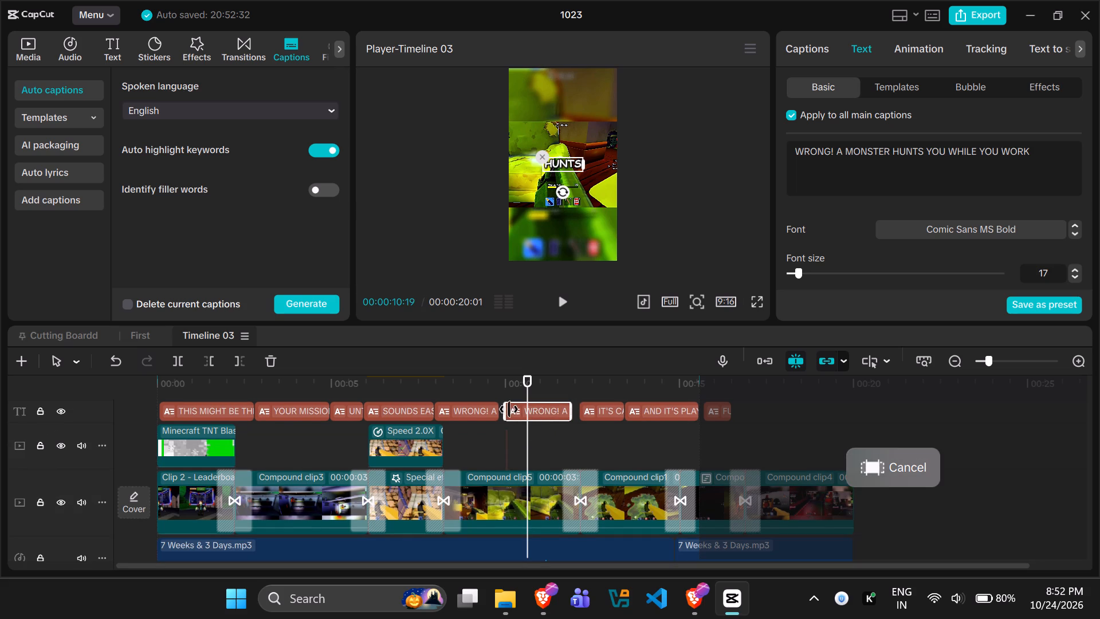
left_click_drag(508, 409, 496, 409)
left_click_drag(568, 411, 576, 412)
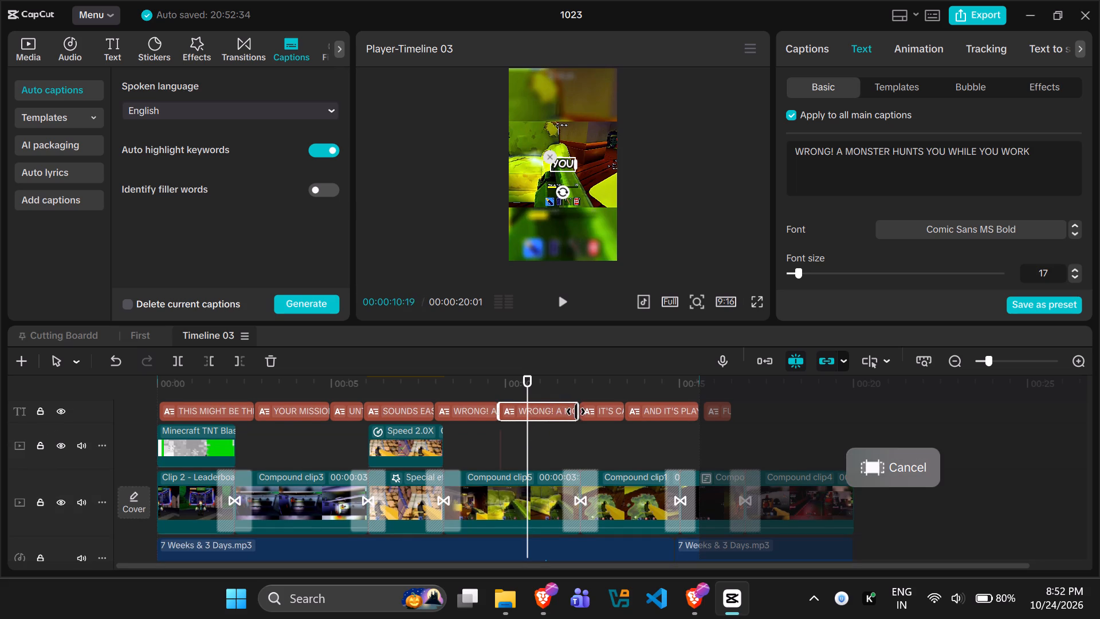
Replace the duplicated caption's text with the copied "AND YOU STILL NEED TO ESCAPE BACK TO YOUR TRUCK".
left_click_drag(1054, 158, 770, 160)
key("ctrl+BackSpace")
key("ctrl+BackSpace")
key("ctrl+BackSpace")
key("ctrl+BackSpace")
key("ctrl+BackSpace")
key("ctrl+BackSpace")
key("ctrl+BackSpace")
key("ctrl+BackSpace")
key("ctrl+BackSpace")
key("ctrl+BackSpace")
key("ctrl+BackSpace")
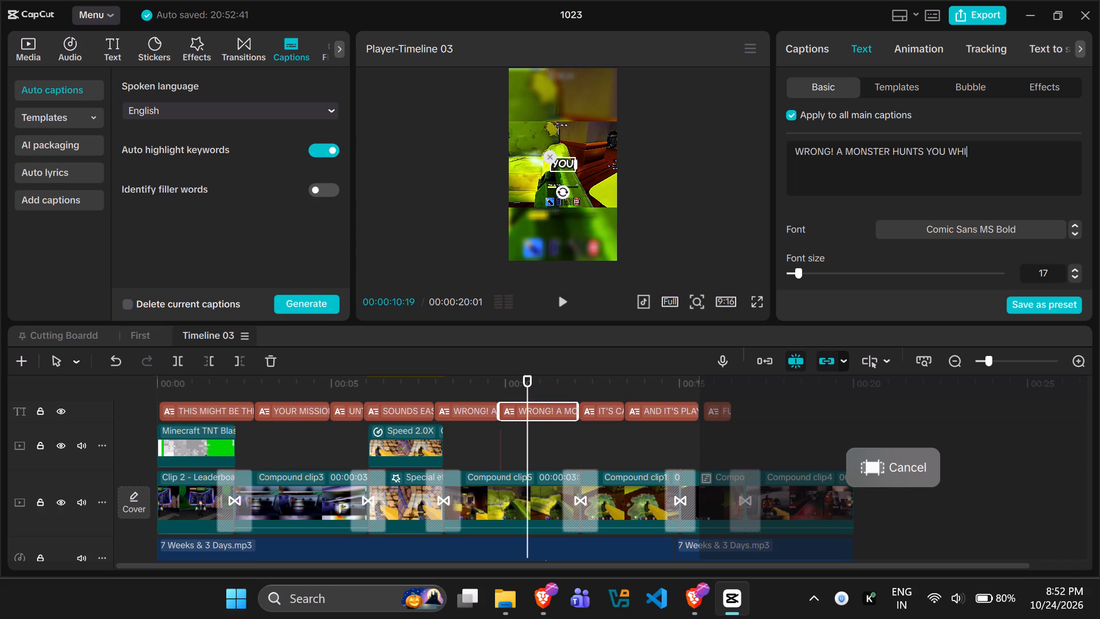
key("ctrl+Left")
key("ctrl+Left")
key("ctrl+Left")
key("ctrl+Left")
key("ctrl+Left")
key("ctrl+Left")
key("ctrl+Delete")
key("ctrl+Delete")
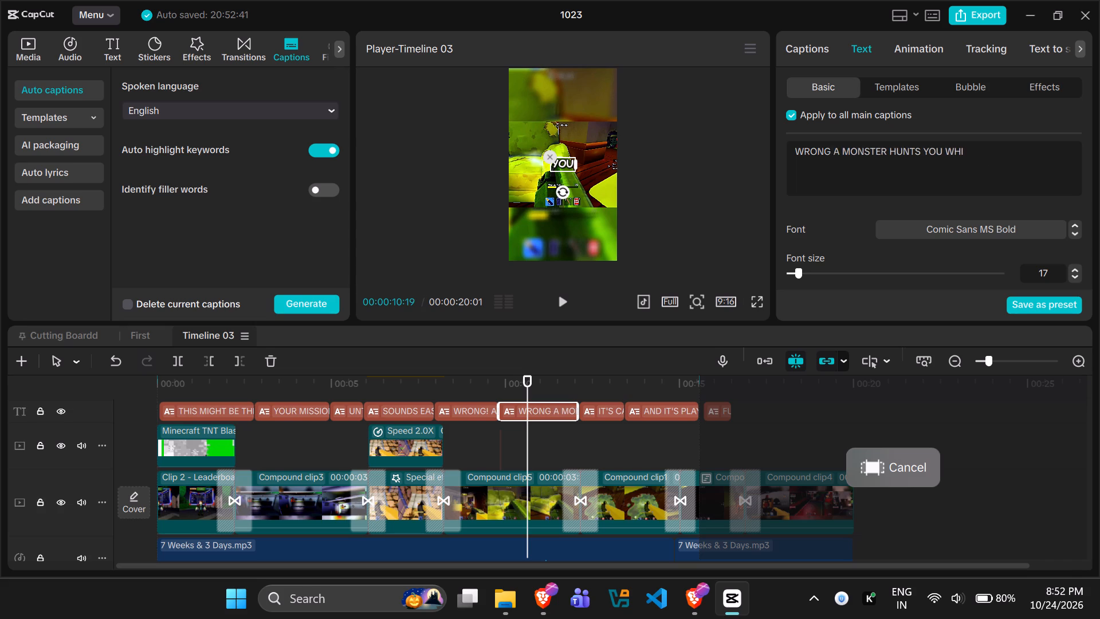
key("ctrl+Delete")
key("ctrl+Delete")
key("ctrl+Delete")
key("ctrl+Delete")
key("ctrl+Delete")
key("ctrl+Delete")
key("ctrl+Delete")
key("ctrl+Delete")
key("ctrl+Delete")
key("ctrl+Delete")
key("ctrl+Delete")
key("ctrl+Delete")
key("ctrl+Delete")
key("ctrl+Delete")
key("ctrl+Delete")
key("ctrl+Delete")
key("ctrl+Delete")
key("ctrl+Delete")
key("ctrl+Delete")
key("ctrl+Delete")
key("ctrl+Delete")
key("ctrl+Delete")
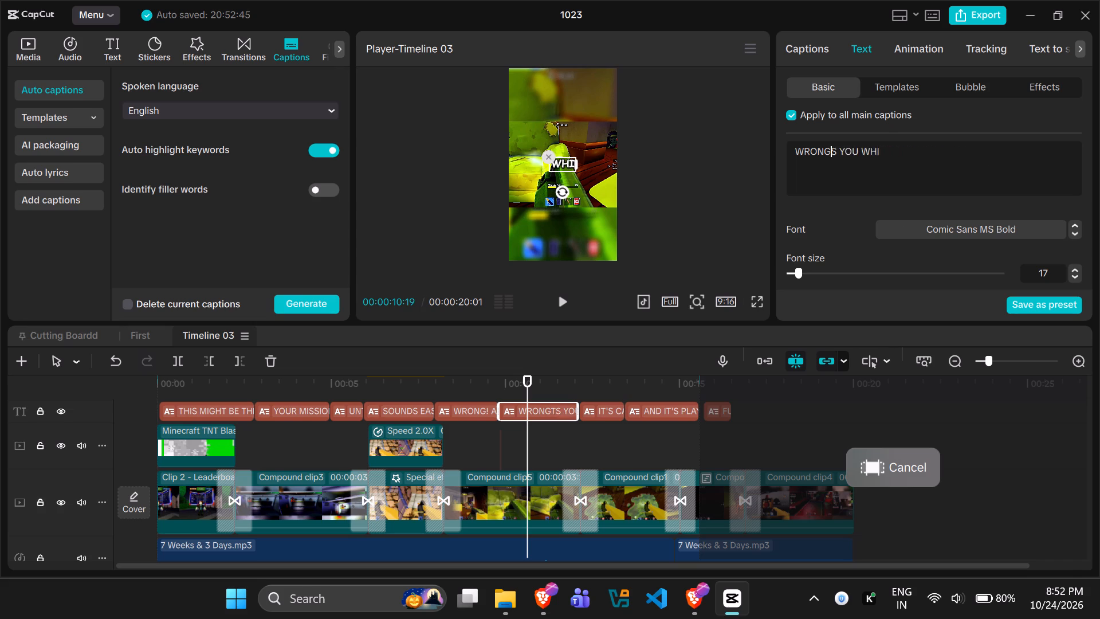
key("ctrl+BackSpace")
key("ctrl+BackSpace")
key("ctrl+BackSpace")
key("ctrl+BackSpace")
key("ctrl+BackSpace")
key("ctrl+BackSpace")
key("ctrl+BackSpace")
key("ctrl+BackSpace")
key("ctrl+BackSpace")
key("ctrl+BackSpace")
key("ctrl+BackSpace")
key("ctrl+BackSpace")
key("ctrl+BackSpace")
key("ctrl+BackSpace")
key("ctrl+BackSpace")
key("ctrl+BackSpace")
key("ctrl+BackSpace")
key("ctrl+BackSpace")
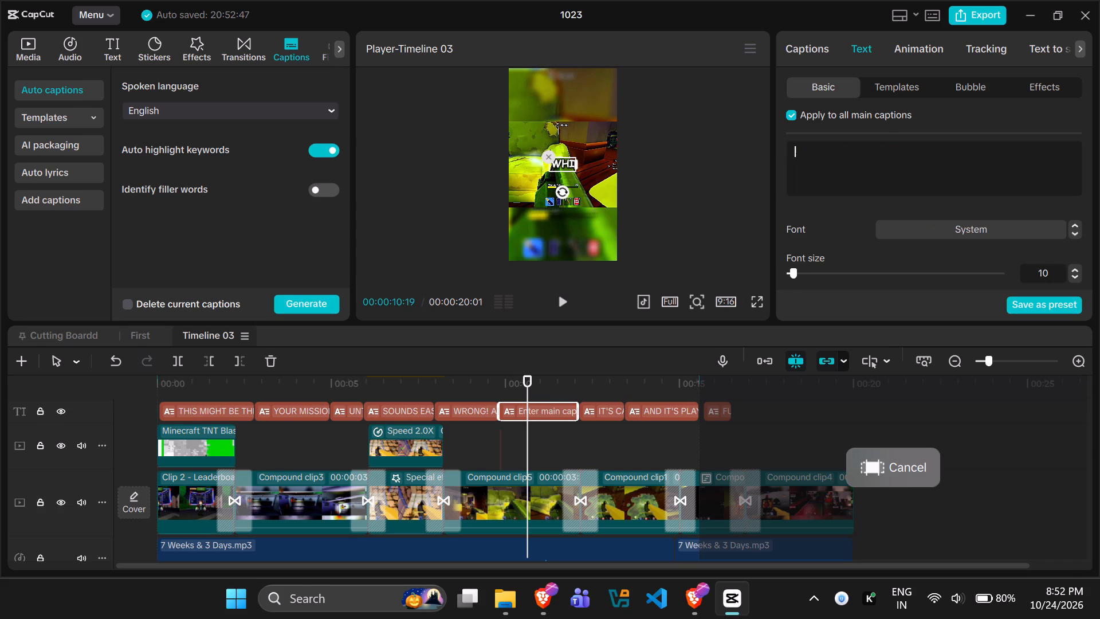
key("ctrl+v")
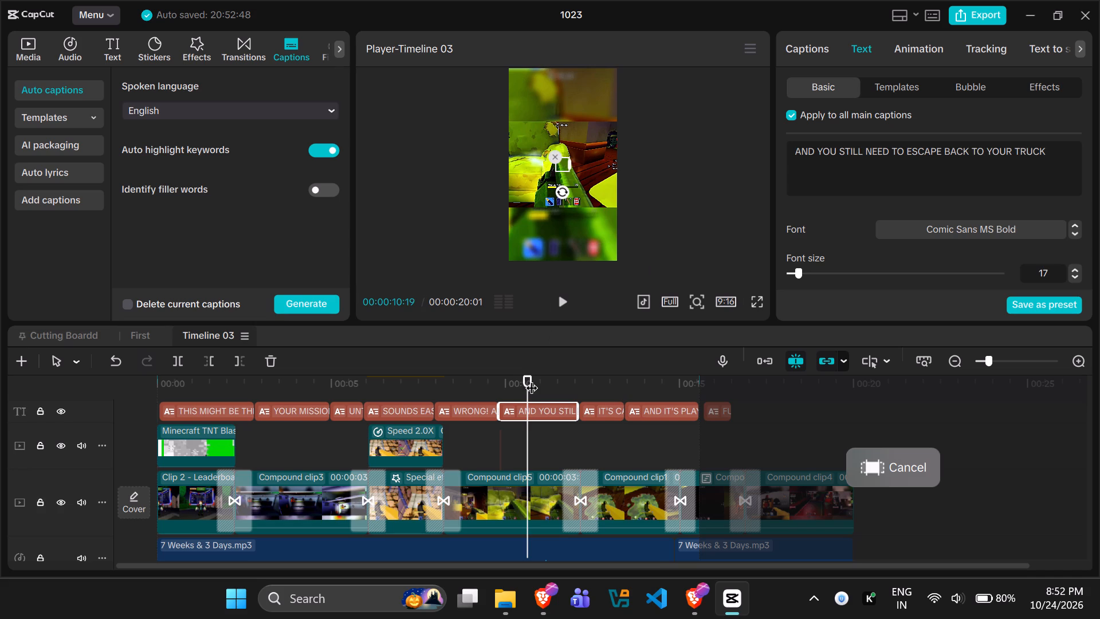
Play back the timeline from the "WRONG!" caption through "AND IT'S PLAYABLE ON ROBLOX RIGHT NOW" to check the captions.
left_click_drag(529, 379, 453, 378)
left_click(562, 314)
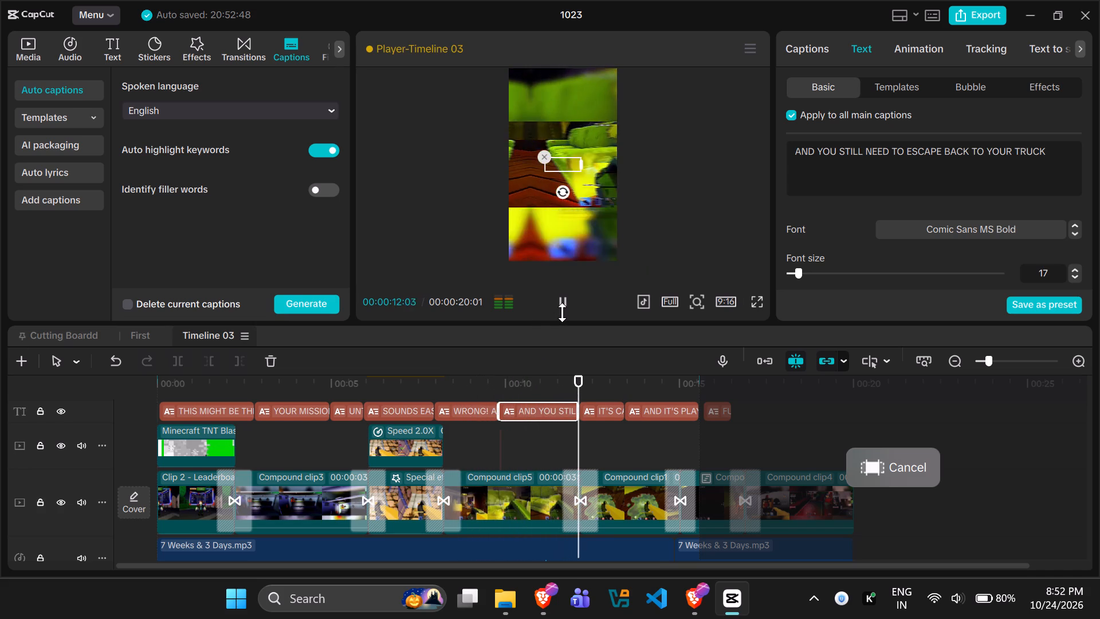
left_click(562, 312)
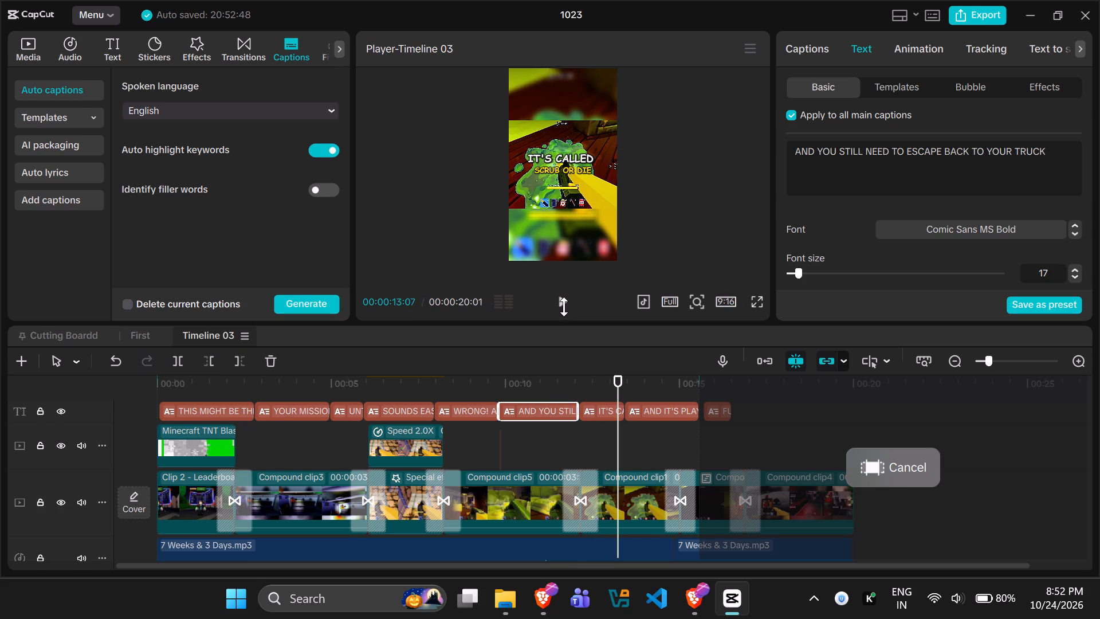
left_click(564, 307)
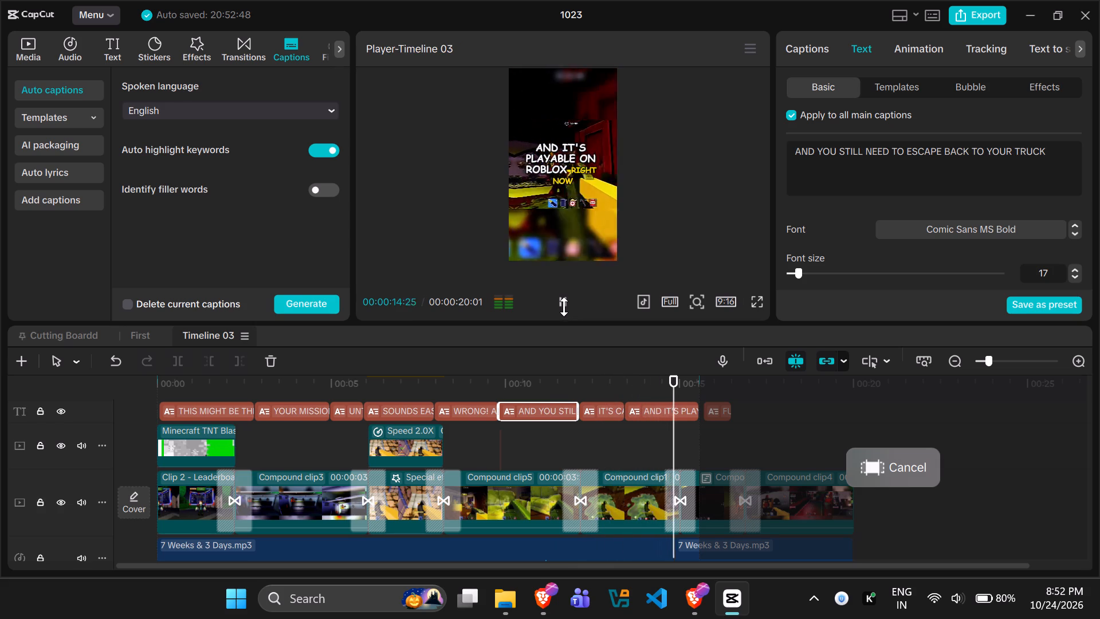
Stop playback and delete the last caption, which follows "AND IT'S PLAYABLE ON ROBLOX RIGHT NOW".
left_click(564, 307)
left_click(713, 402)
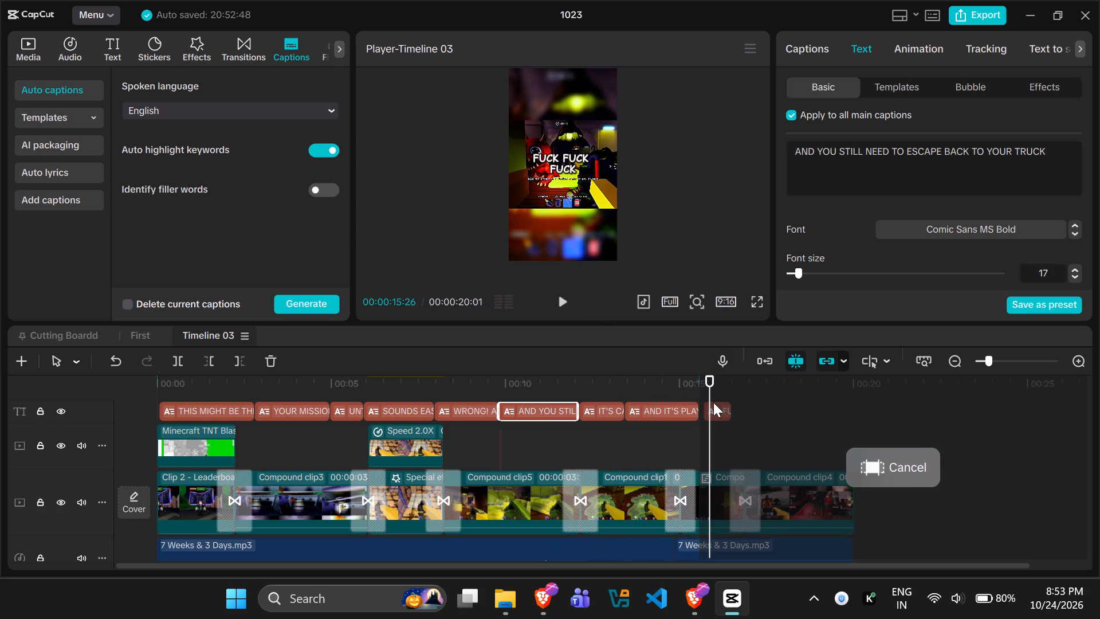
key("Delete")
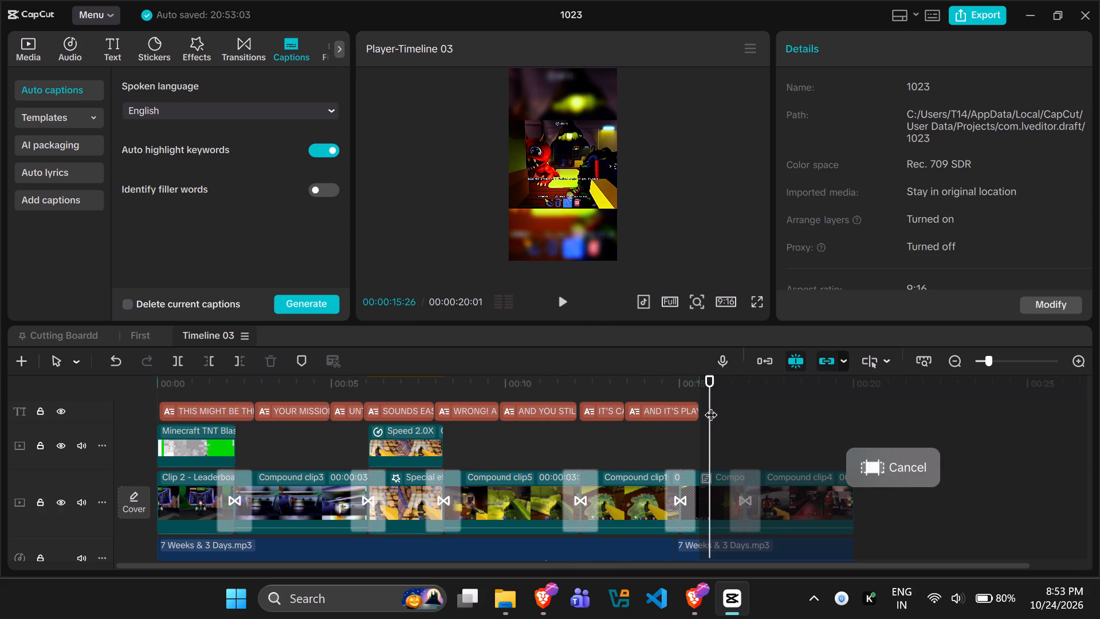
Copy the text of the "AND IT'S PLAYABLE ON ROBLOX RIGHT NOW" caption and delete the caption, with the playhead at its end.
left_click_drag(710, 406, 697, 406)
left_click(662, 410)
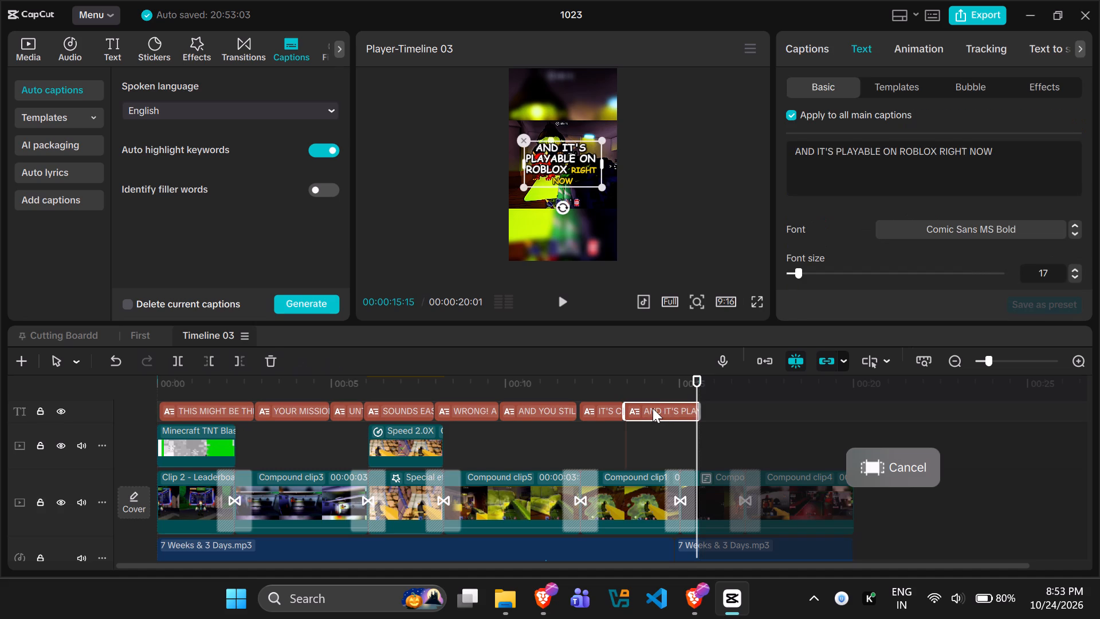
left_click_drag(1005, 147, 1004, 147)
left_click_drag(1004, 147, 787, 152)
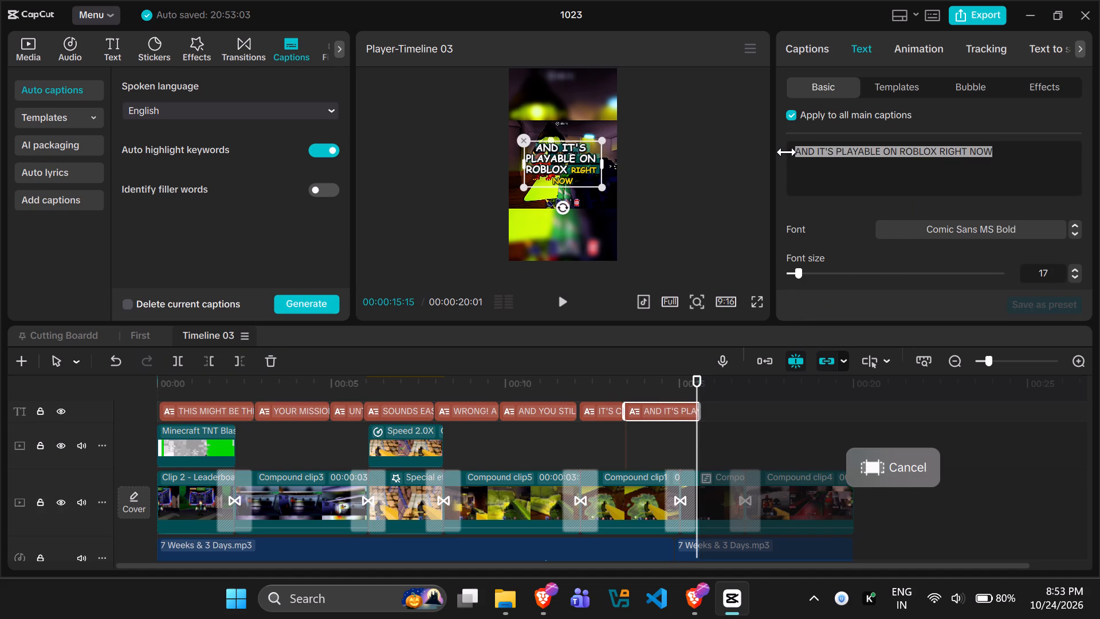
key("ctrl+c")
left_click(657, 410)
key("BackSpace")
Duplicate the "AND YOU STILL NEED TO ESCAPE BACK TO YOUR TRUCK" caption into the gap at the end of the caption track and trim its end to the playhead.
left_click(531, 413)
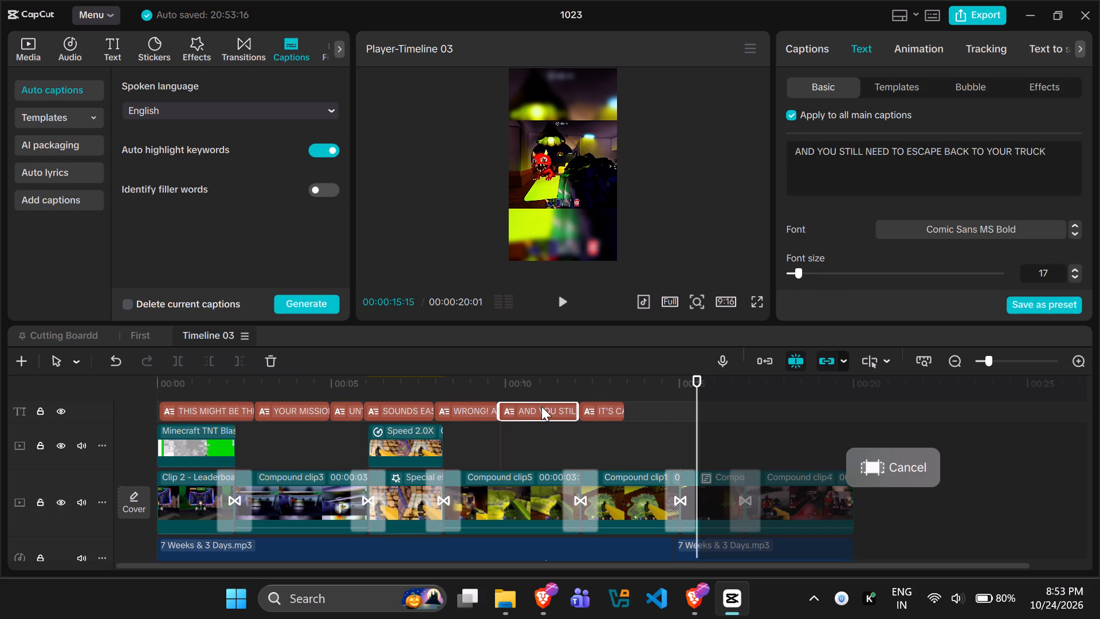
key("ctrl+c")
key("ctrl+v")
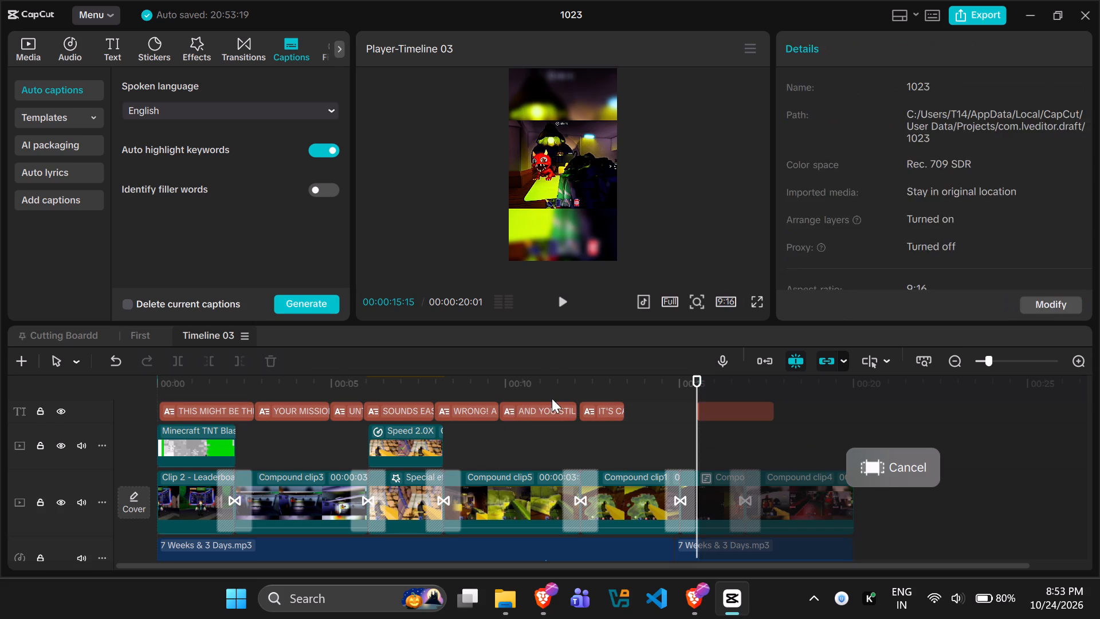
left_click_drag(724, 403, 655, 404)
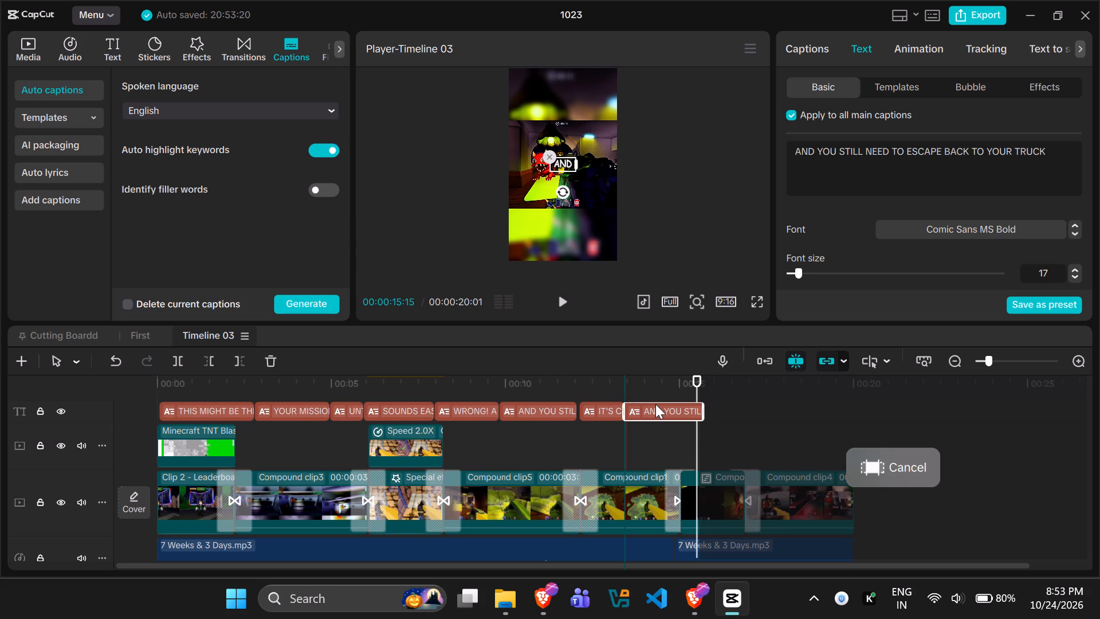
left_click_drag(655, 404, 659, 428)
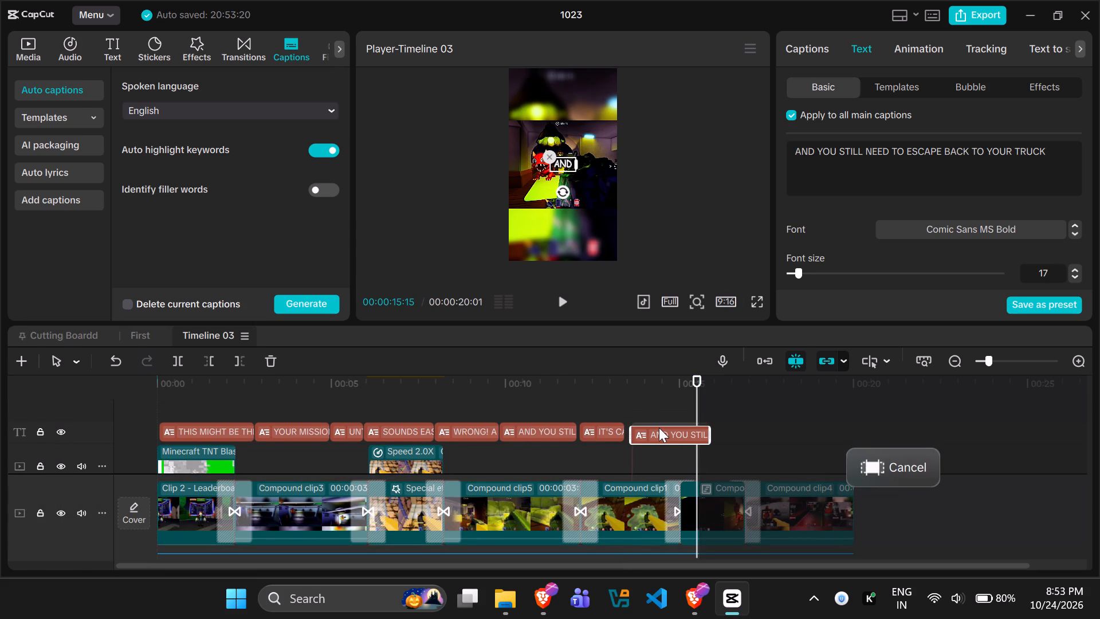
left_click_drag(659, 428, 655, 427)
left_click_drag(704, 430, 696, 430)
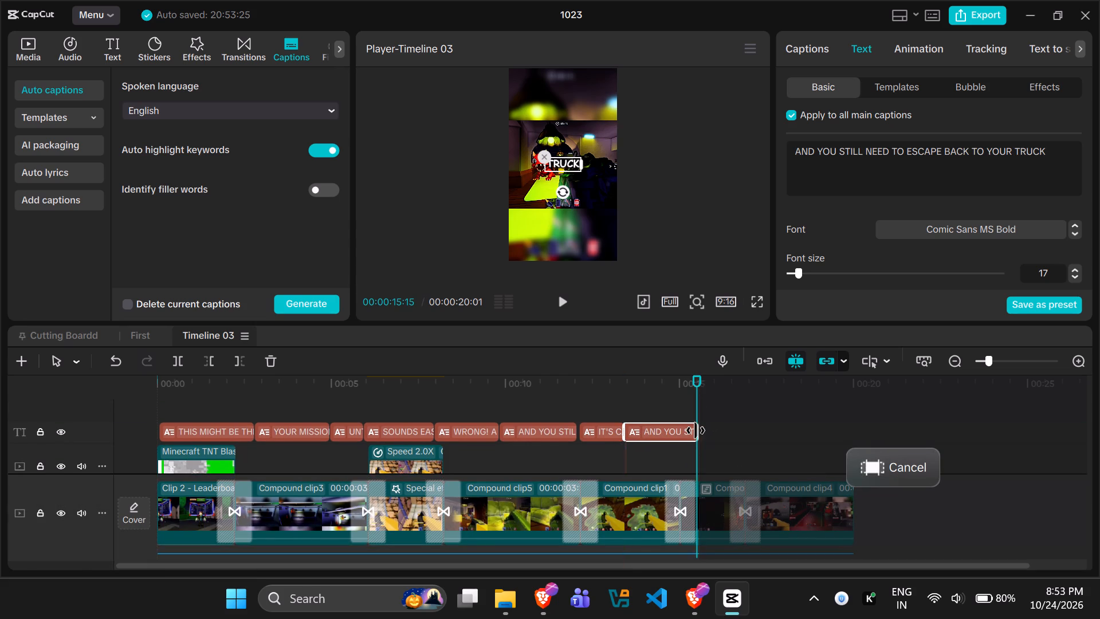
left_click_drag(696, 430, 694, 430)
Replace the duplicated caption's text with the copied "AND IT'S PLAYABLE ON ROBLOX RIGHT NOW".
left_click(667, 429)
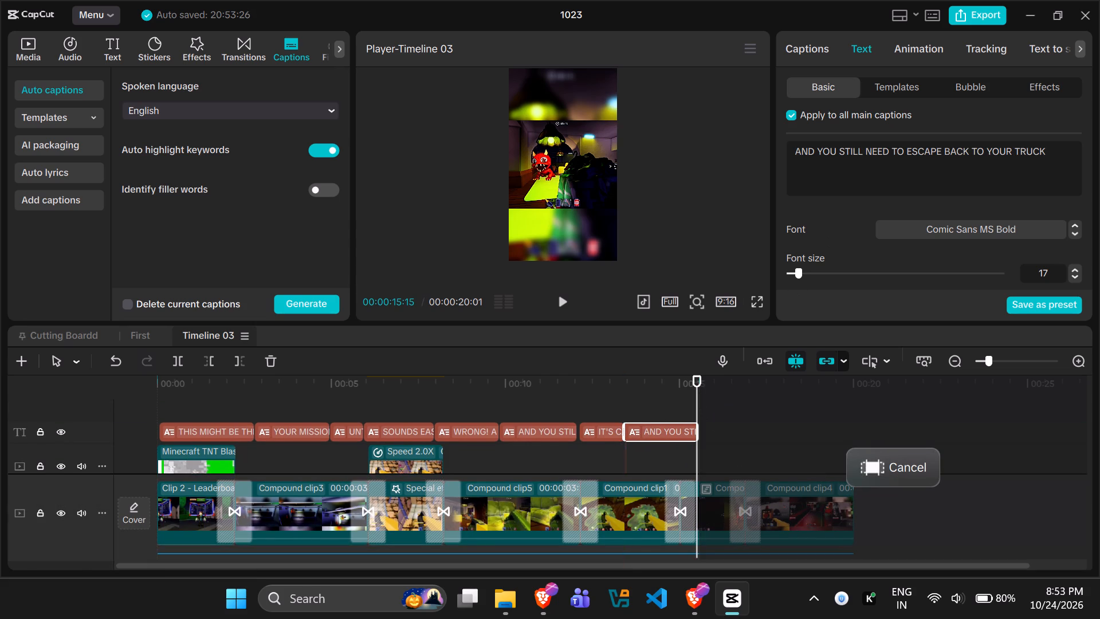
left_click(859, 166, "ctrl")
key("ctrl+a")
key("ctrl+v")
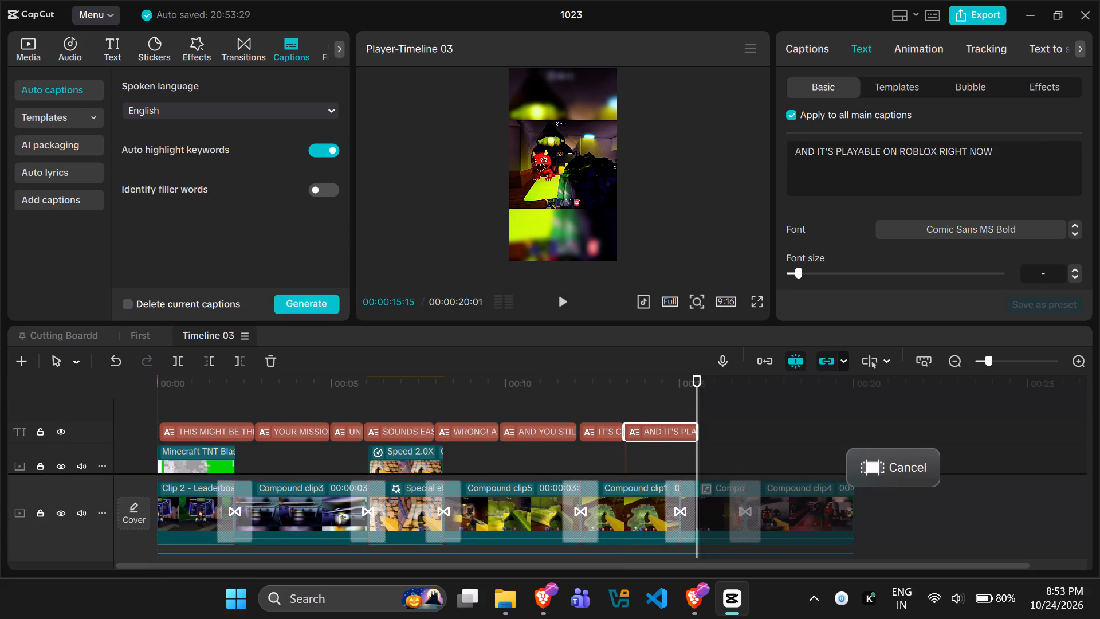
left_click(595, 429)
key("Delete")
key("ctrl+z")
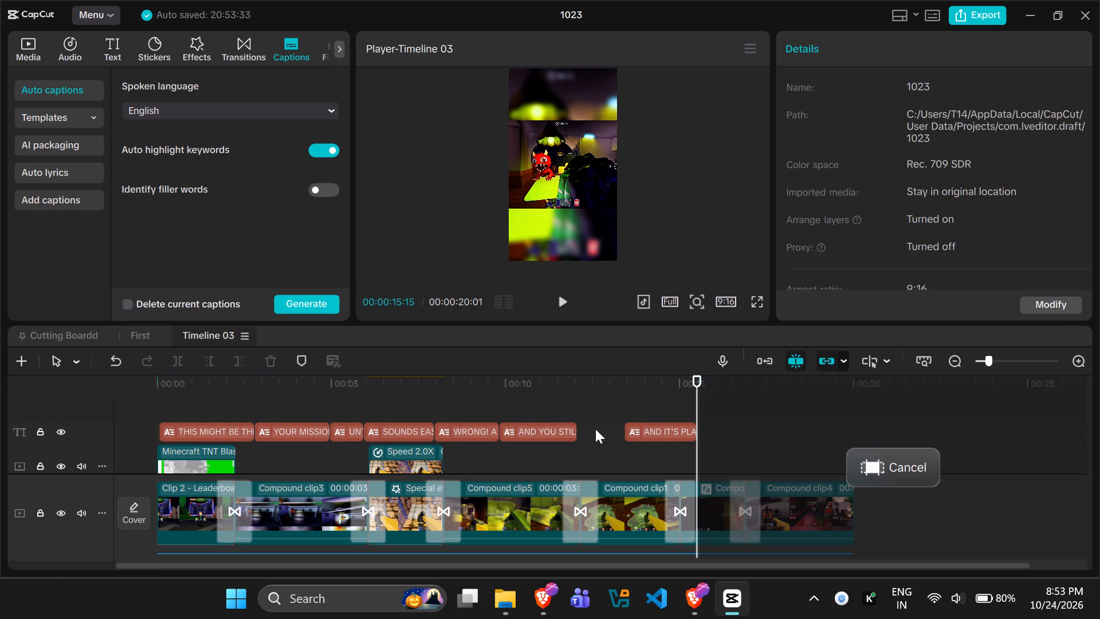
Copy the text of the "IT'S CALLED SCRUB OR DIE" caption and delete the caption from the track.
left_click_drag(937, 143, 991, 160)
key("ctrl+c")
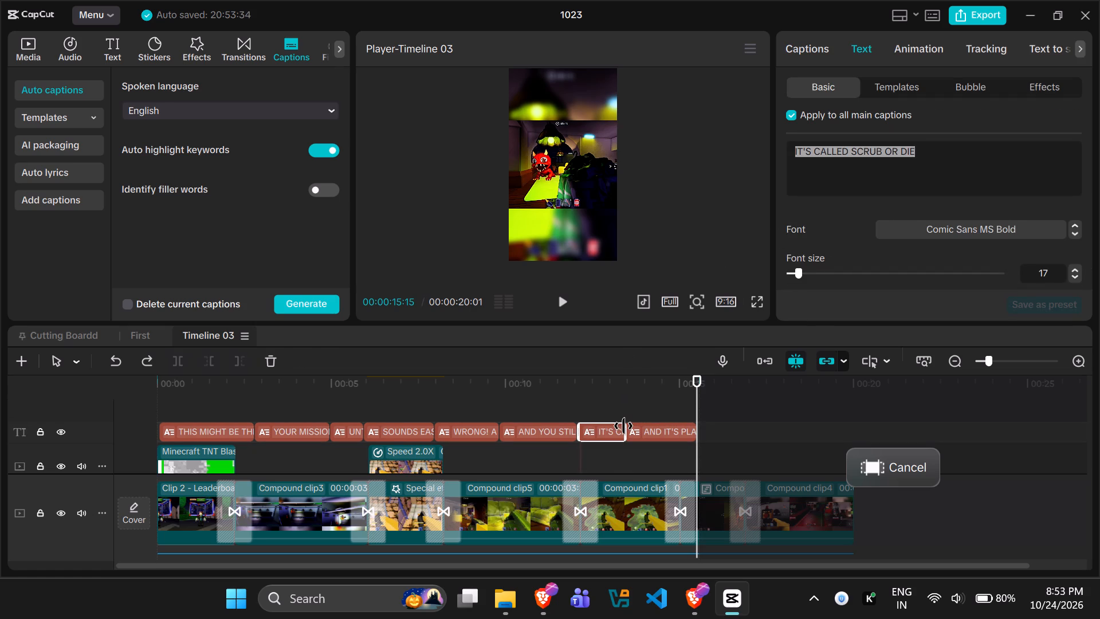
key("Delete")
left_click(606, 429)
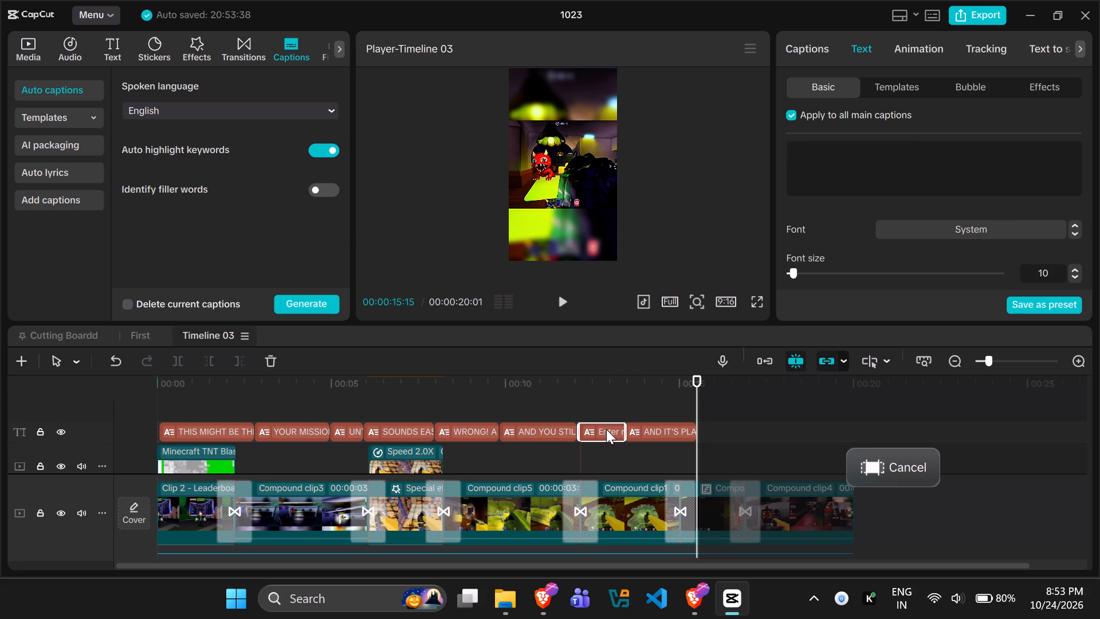
key("Delete")
Duplicate the "AND IT'S PLAYABLE ON ROBLOX RIGHT NOW" caption, shorten it and fit it into the gap before the original on the same caption track.
left_click(676, 436)
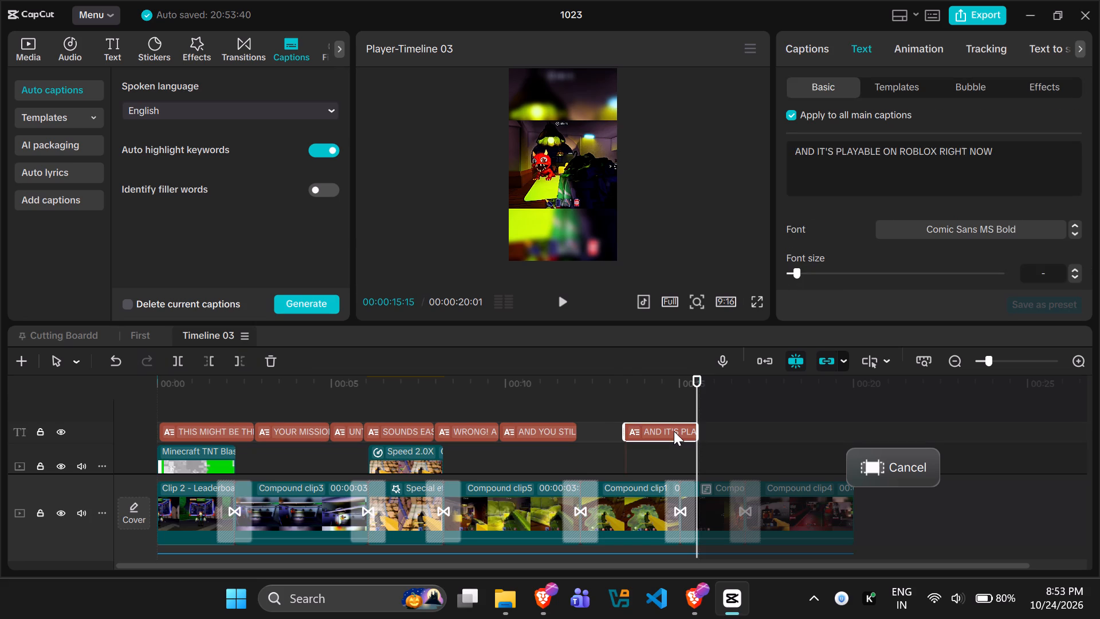
key("ctrl+c")
key("ctrl+v")
left_click_drag(710, 424, 599, 416)
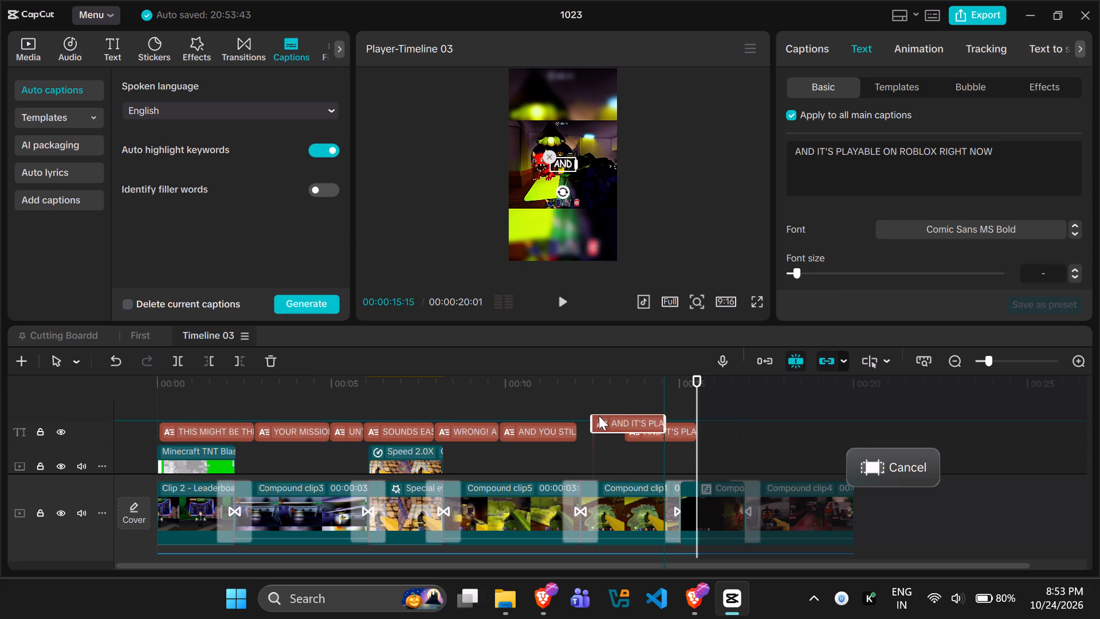
left_click_drag(599, 416, 586, 406)
left_click_drag(648, 426, 647, 428)
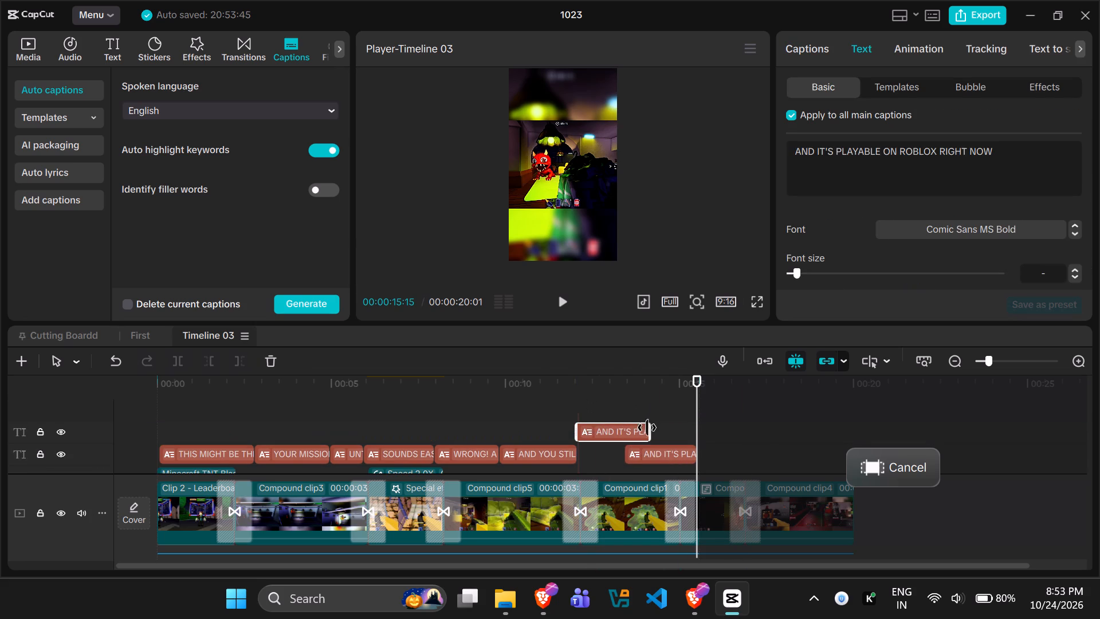
left_click_drag(647, 428, 625, 428)
left_click_drag(601, 433, 595, 458)
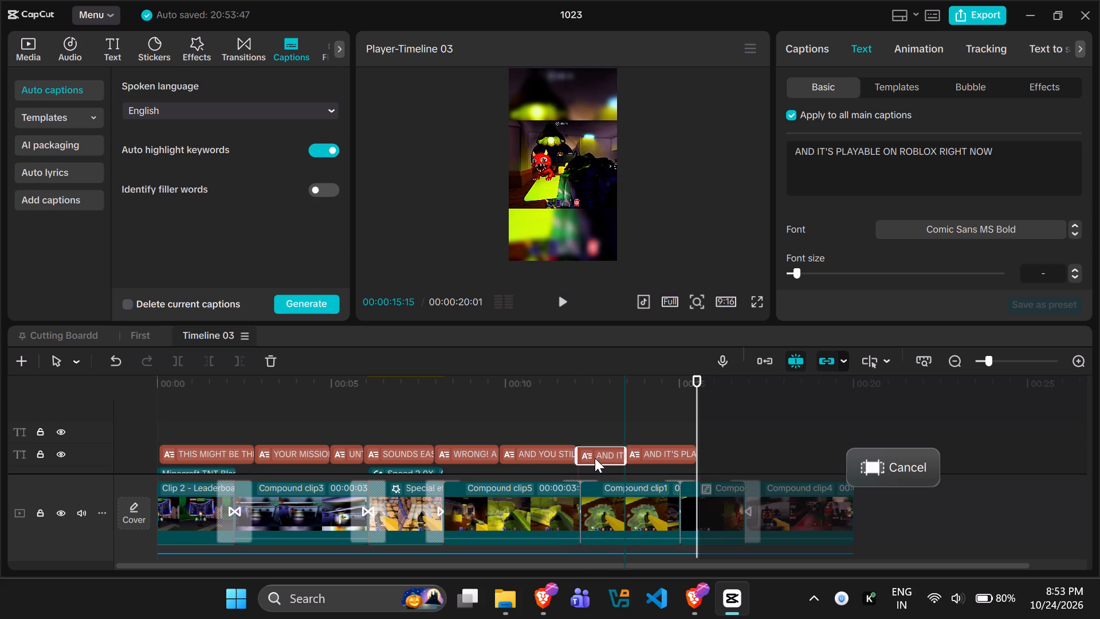
left_click_drag(595, 458, 599, 458)
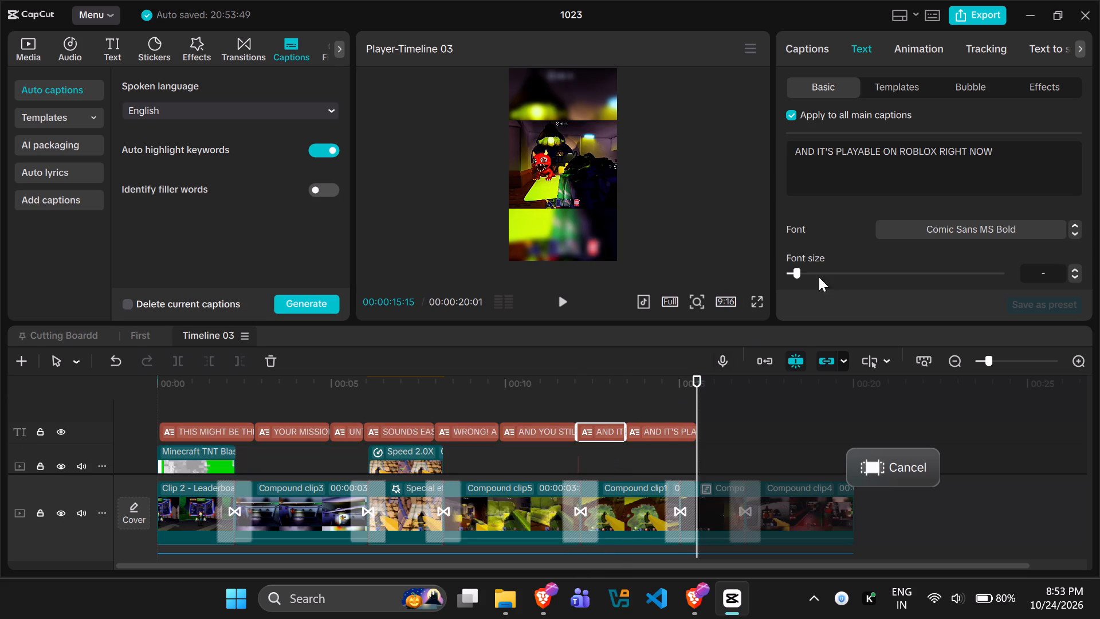
Replace the shortened duplicate's text with the copied "IT'S CALLED SCRUB OR DIE".
left_click_drag(1005, 155, 715, 159)
left_click(789, 152)
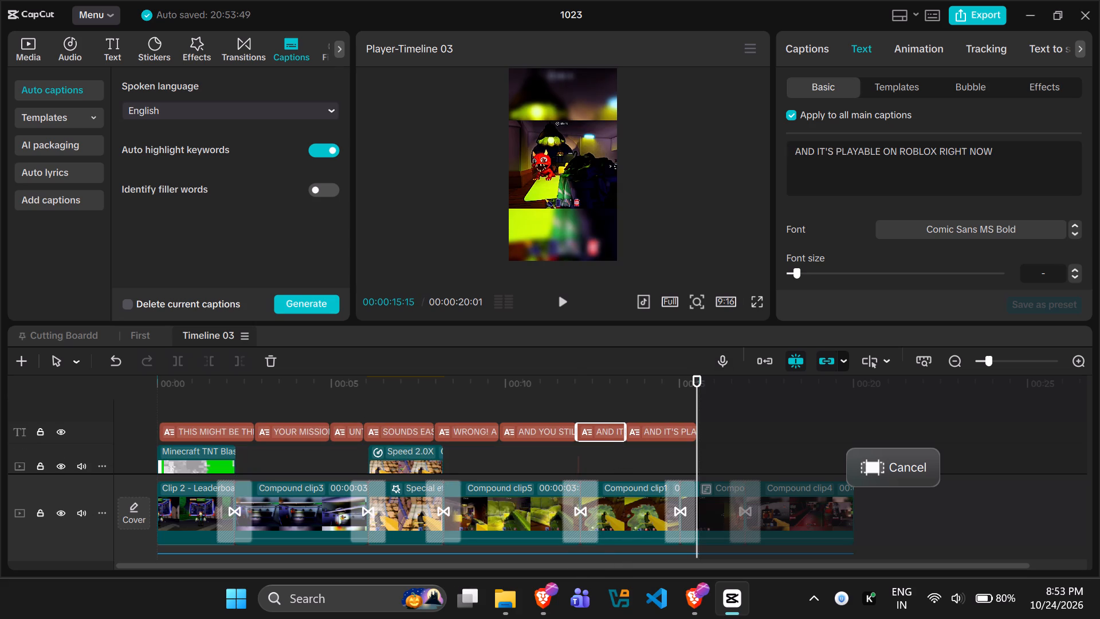
double_click(796, 155)
key("ctrl+a")
key("ctrl+v")
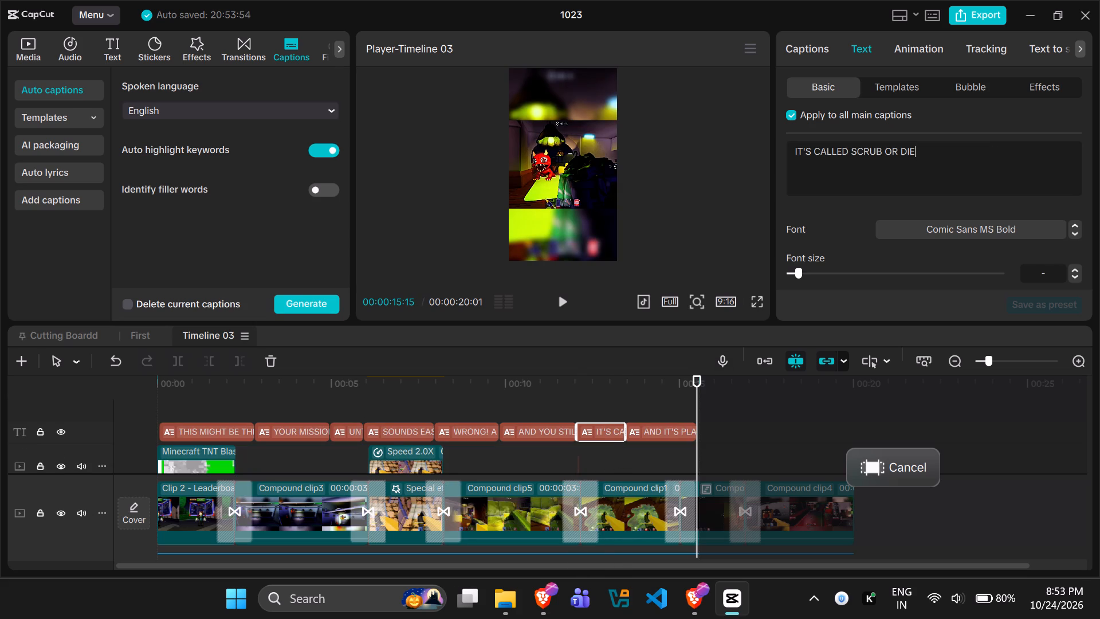
Return to the start of the timeline and compare the first caption's text settings with those of the "IT'S CALLED SCRUB OR DIE" caption.
left_click_drag(698, 382, 101, 382)
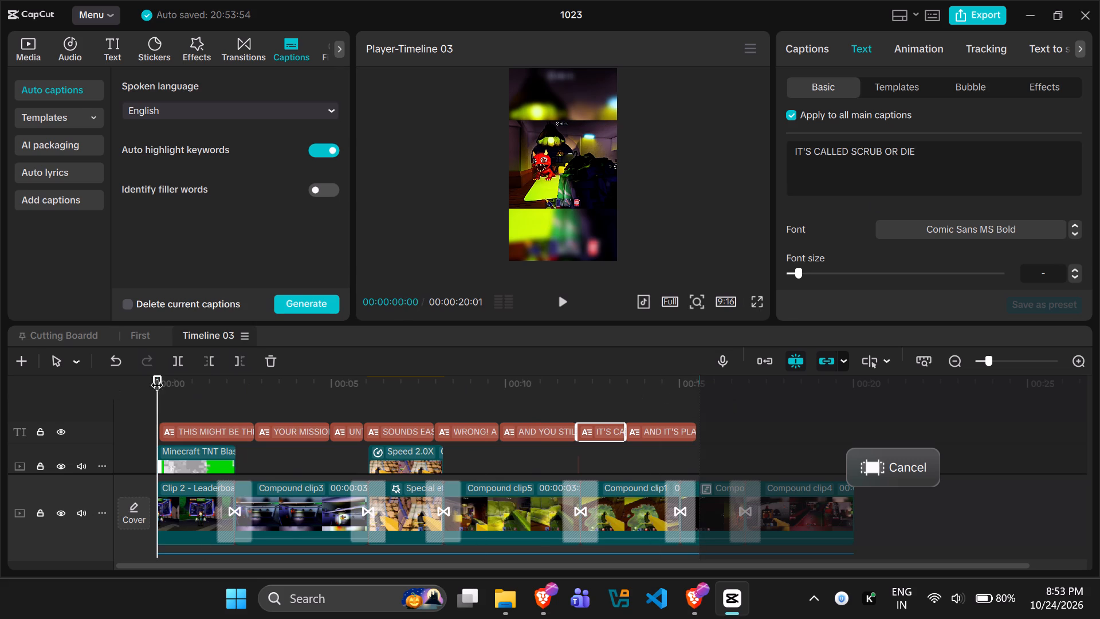
scroll(879, 233, "down", 1)
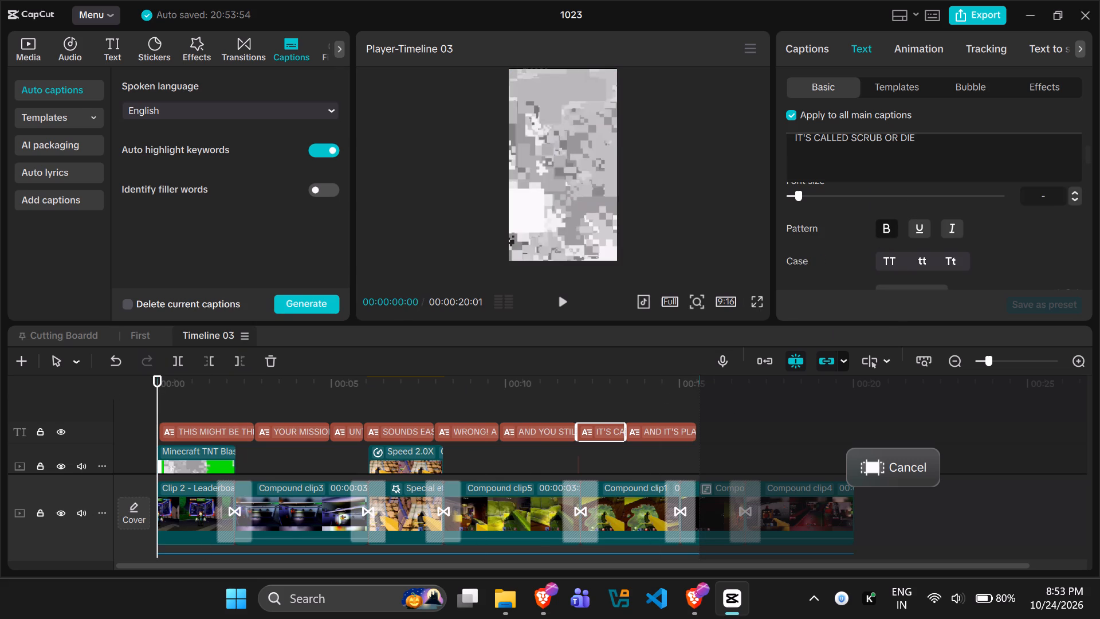
left_click(136, 425)
left_click_drag(146, 428, 151, 428)
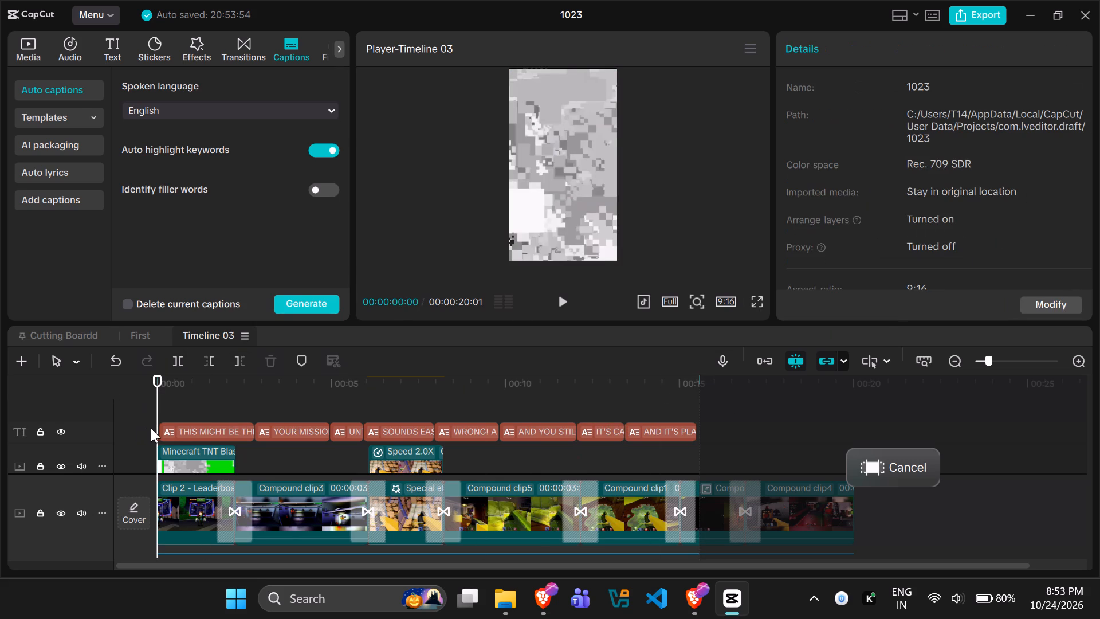
left_click_drag(151, 428, 175, 428)
left_click(175, 428)
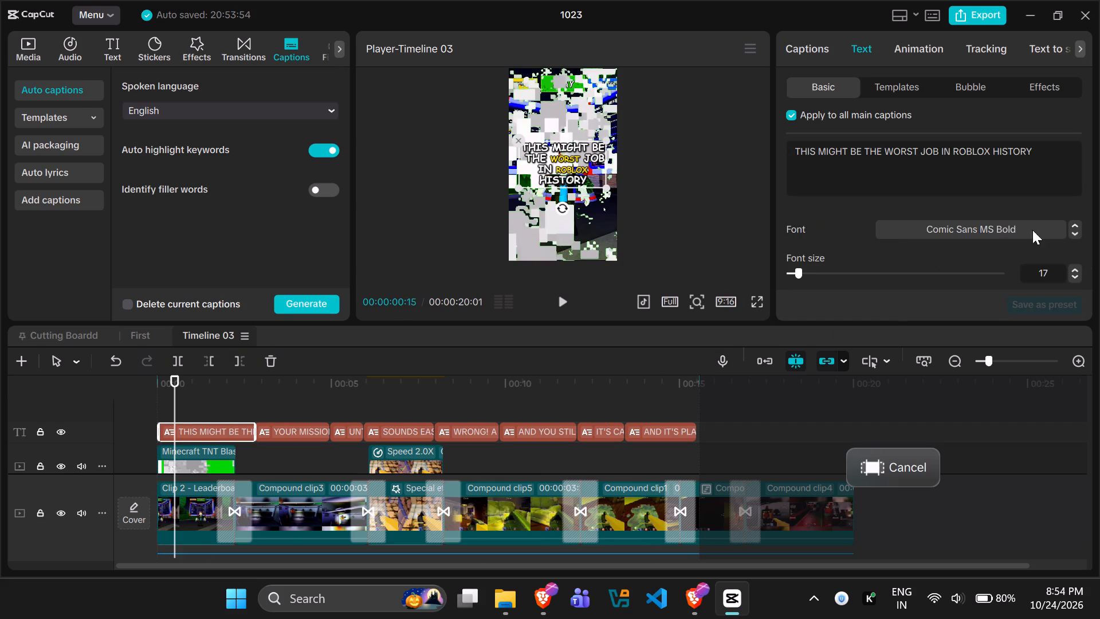
scroll(910, 185, "down", 2)
left_click(600, 438)
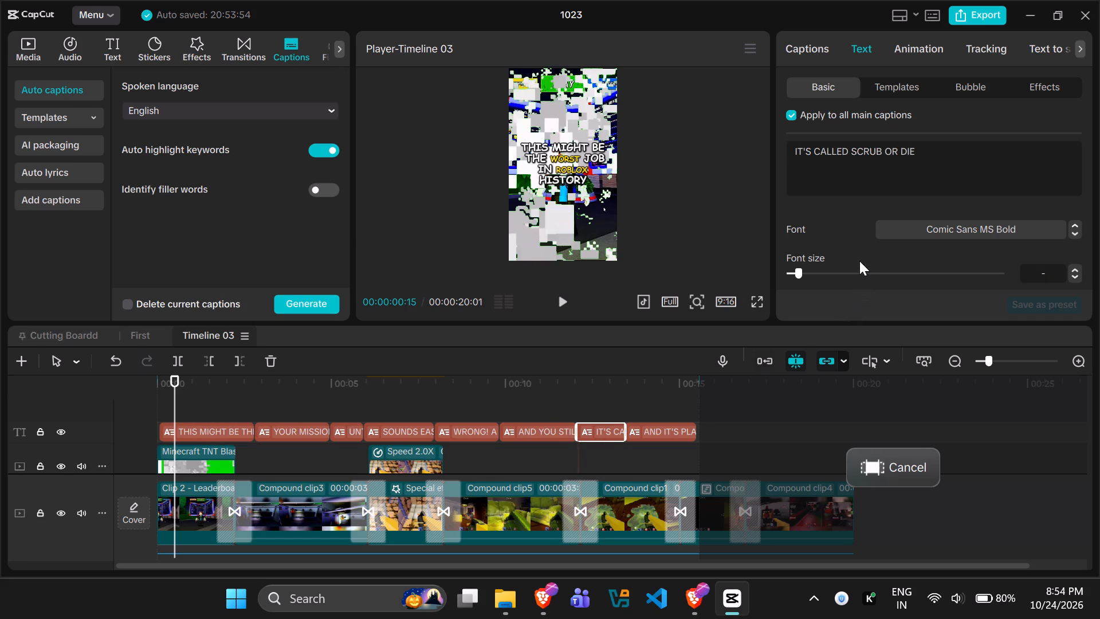
Automatically highlight keywords in the captions, overwriting the currently selected keywords.
left_click(202, 423)
left_click(827, 50)
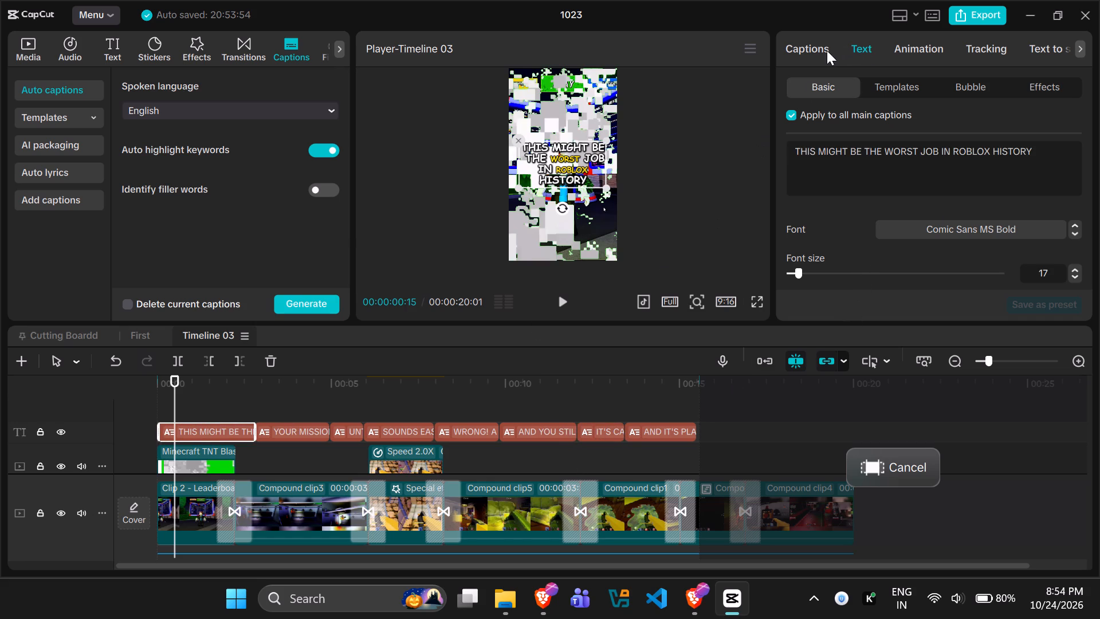
left_click(969, 86)
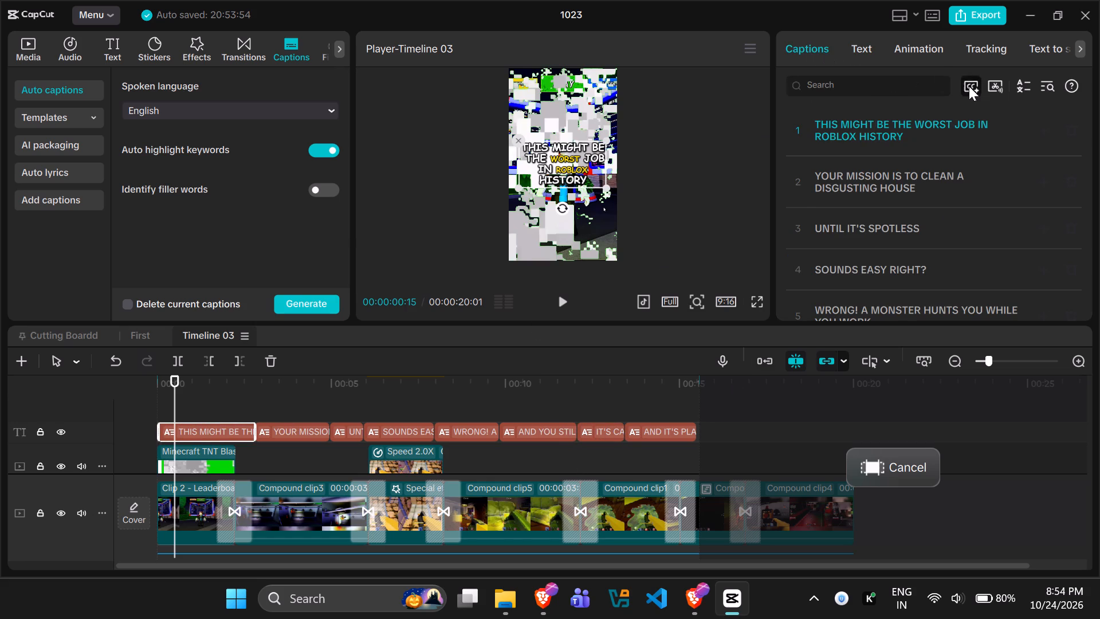
left_click(929, 303)
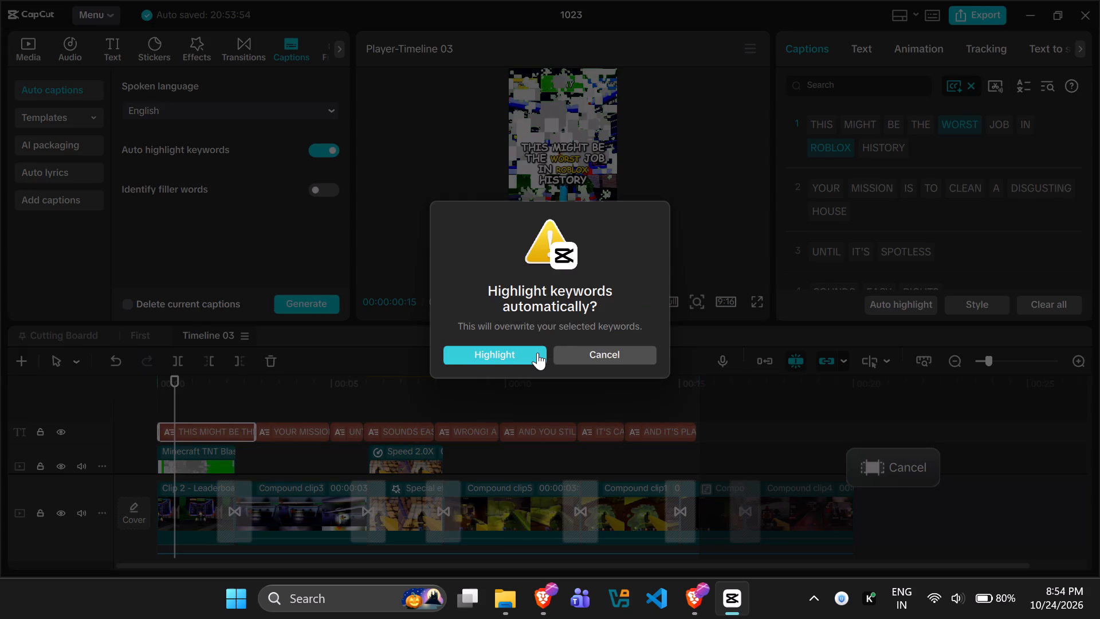
left_click(537, 352)
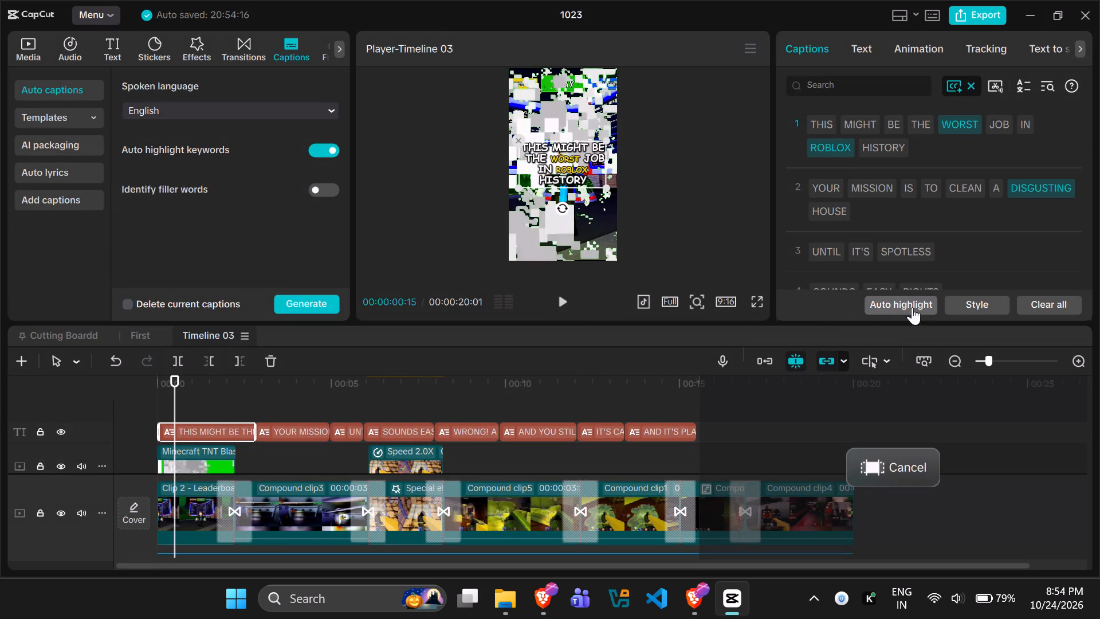
Set the highlighted keywords' font to Comic Sans MS Bold and their font size to 17.
left_click(981, 299)
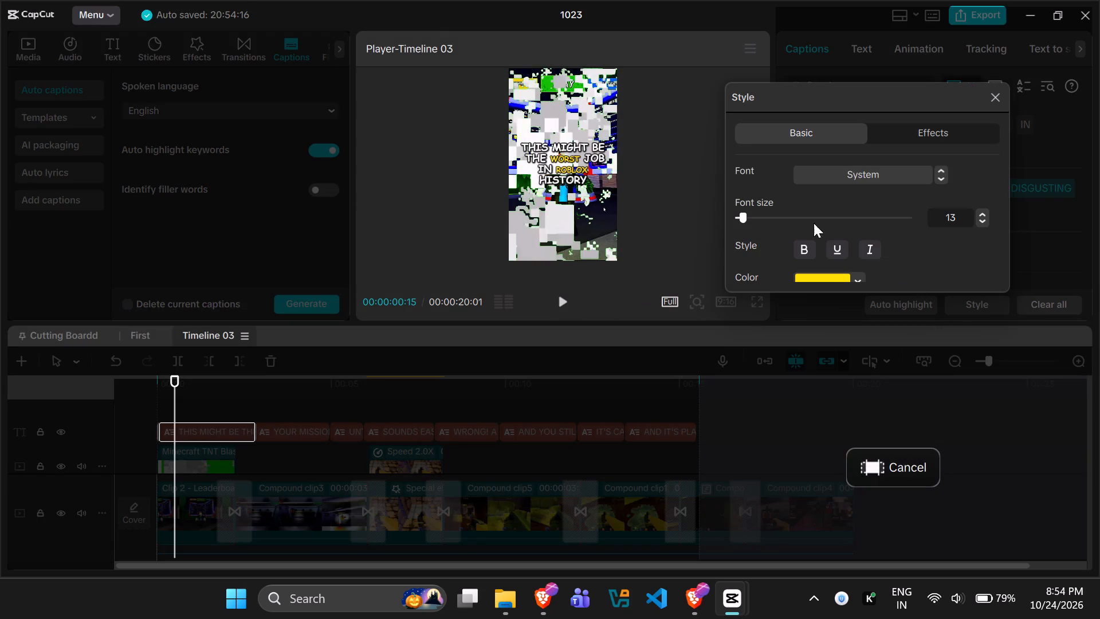
left_click(912, 171)
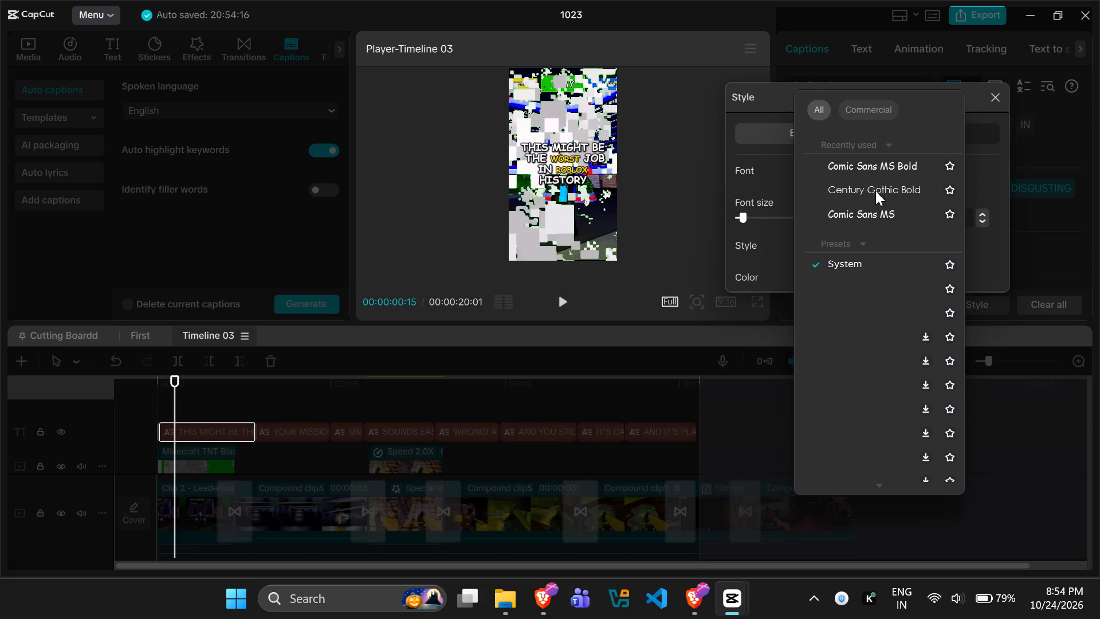
left_click(872, 164)
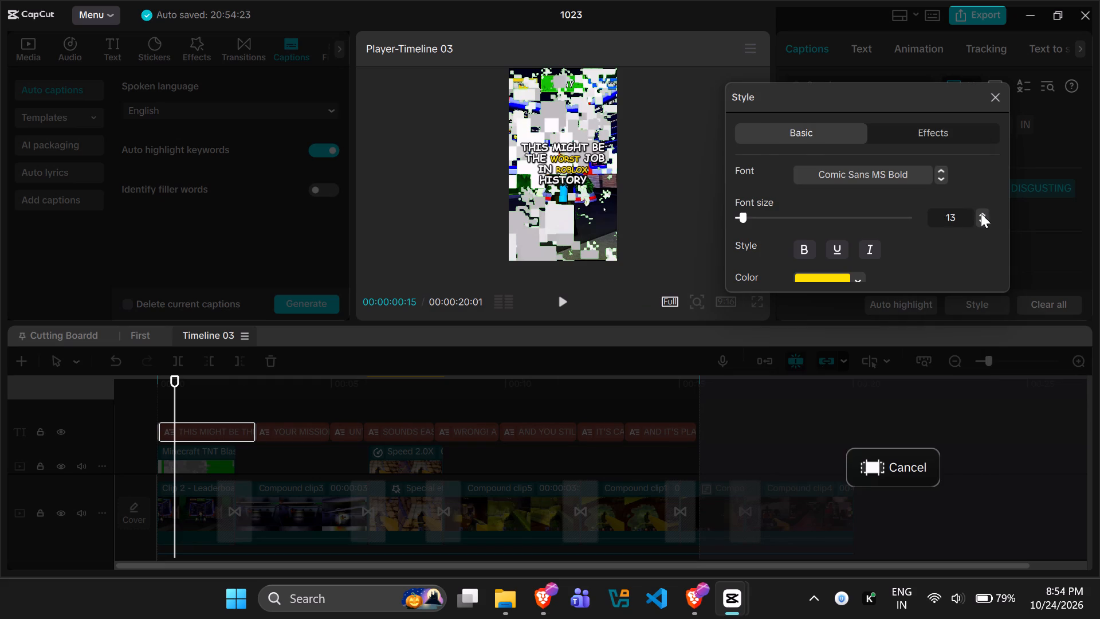
triple_click(983, 213)
double_click(983, 213)
left_click(982, 224)
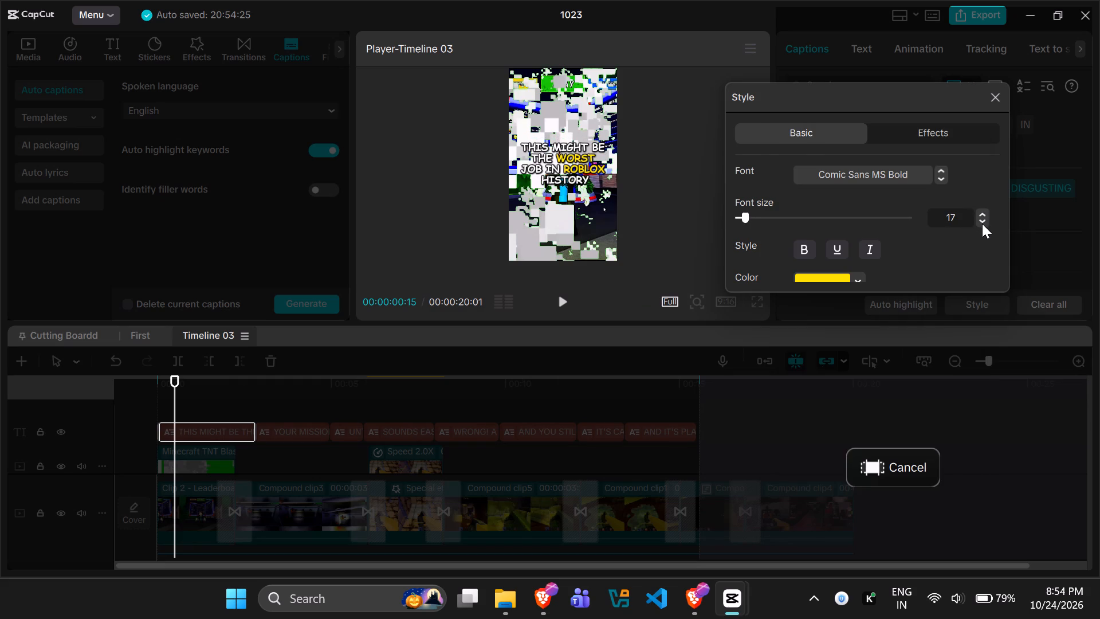
Colour the highlighted keywords dark red CC0000 and toggle their bold style.
left_click(854, 277)
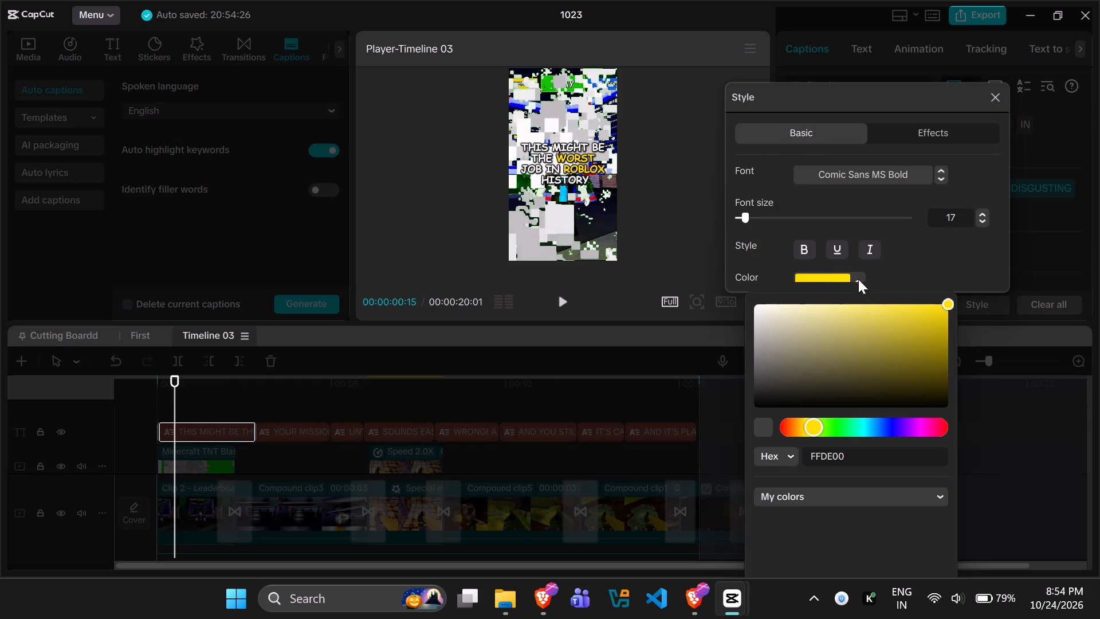
left_click_drag(802, 429, 768, 422)
left_click_drag(799, 422, 783, 422)
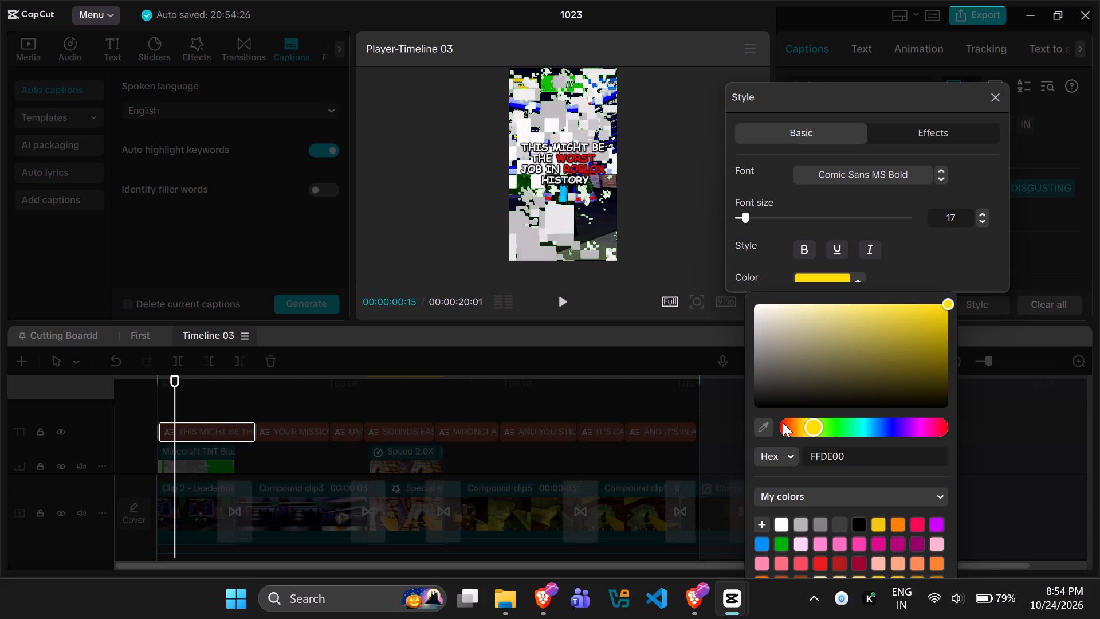
left_click_drag(940, 314, 954, 325)
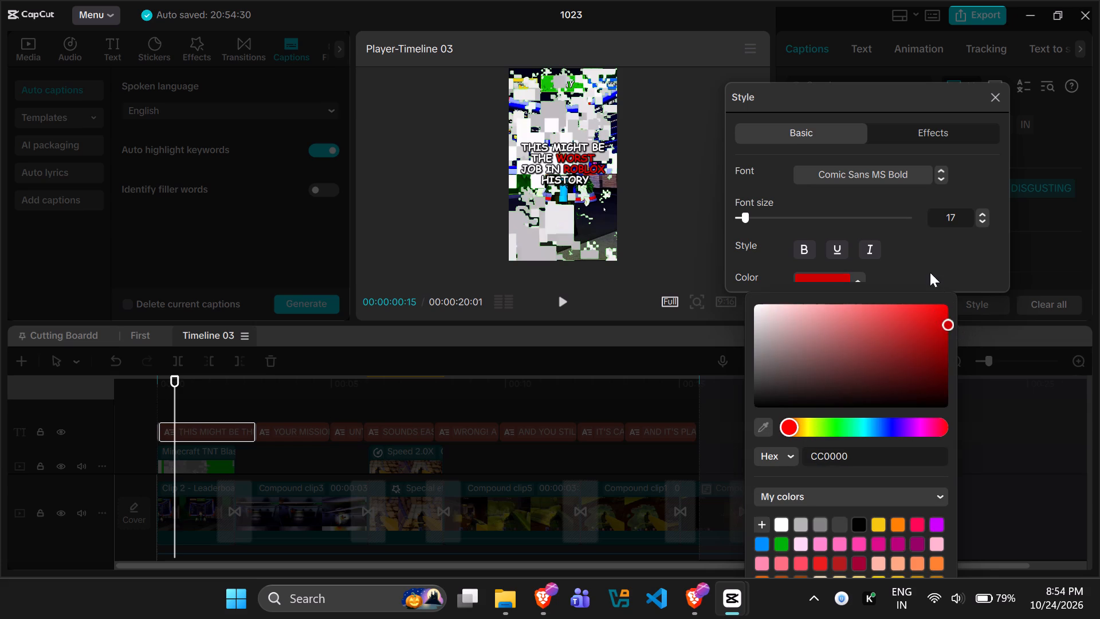
left_click(922, 255)
left_click(802, 252)
scroll(902, 247, "down", 1)
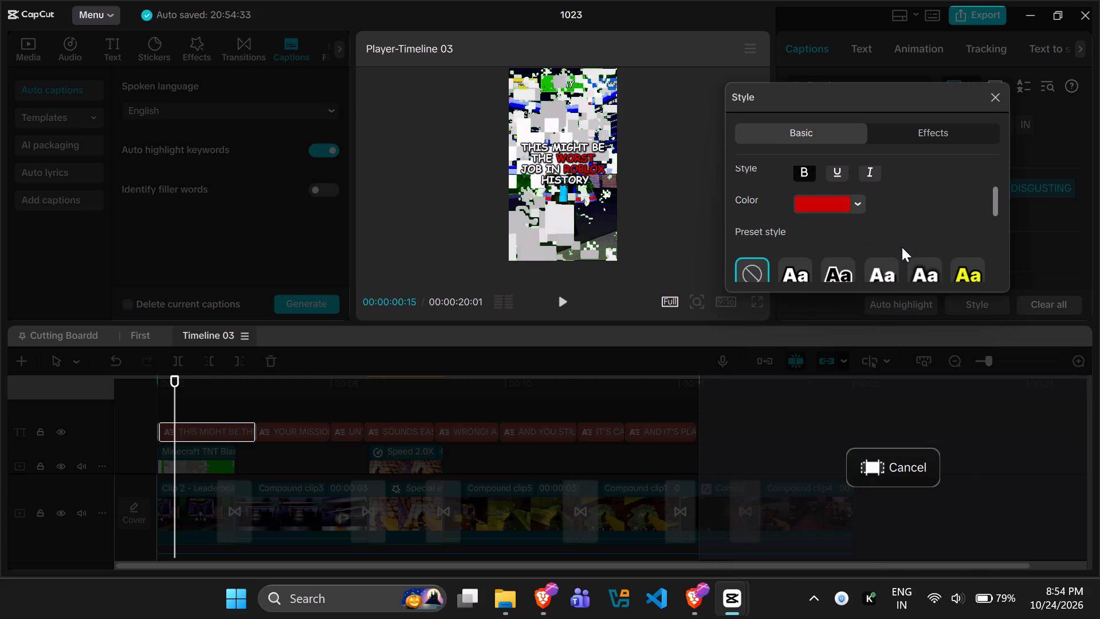
Try a white preset style on the highlighted keywords, recolour them bright red instead, and close the highlight style settings.
left_click(799, 267)
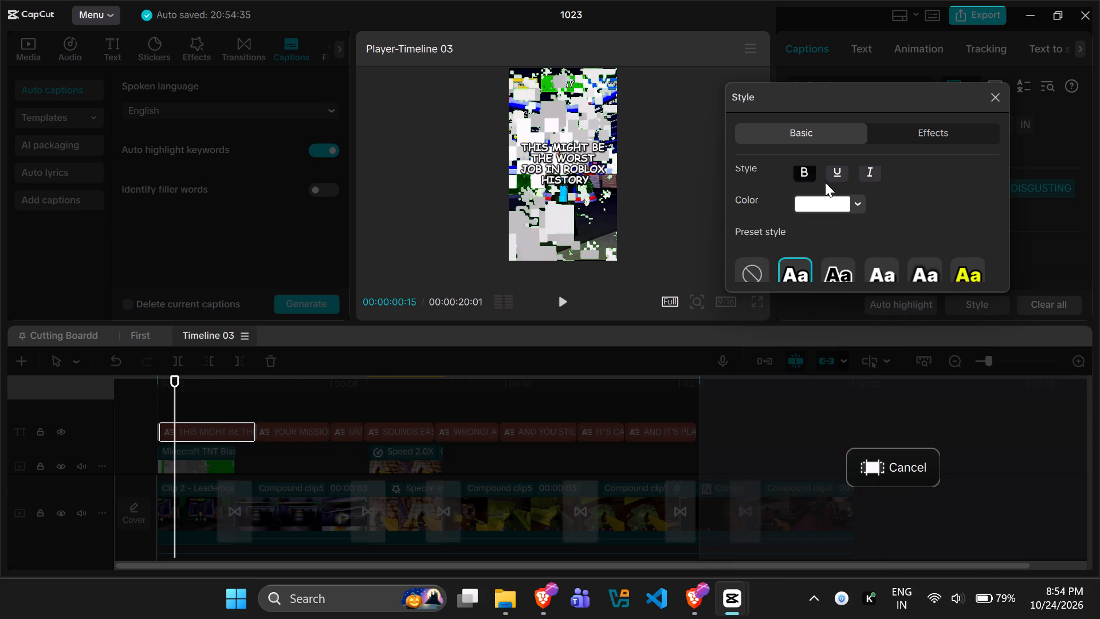
scroll(856, 243, "up", 1)
scroll(862, 251, "down", 1)
left_click(852, 204)
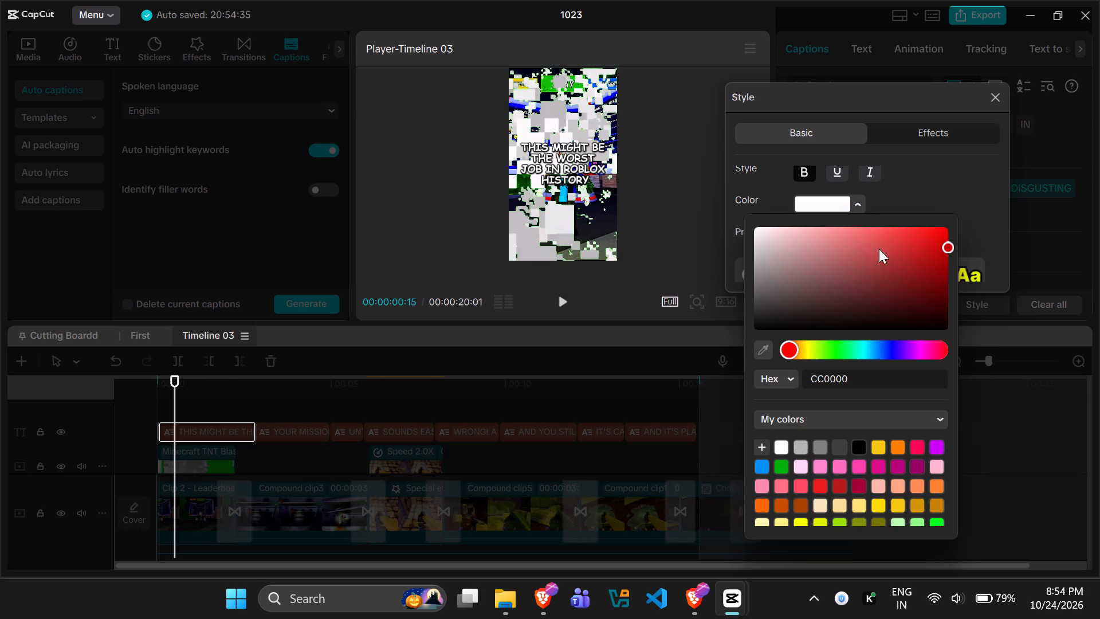
left_click_drag(936, 248, 937, 224)
left_click(946, 197)
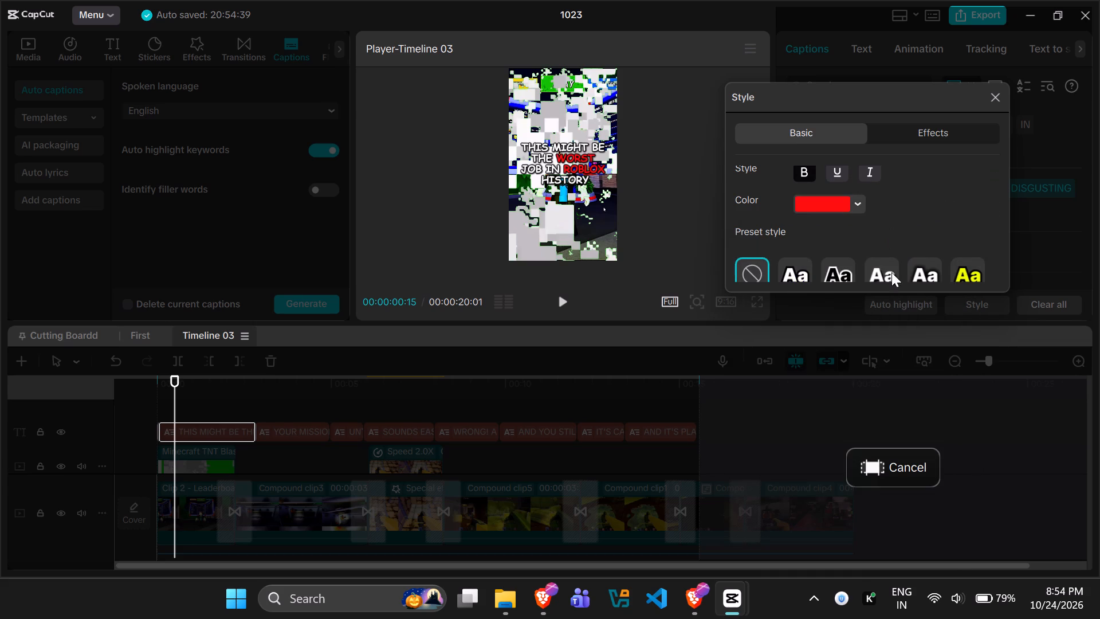
left_click(991, 103)
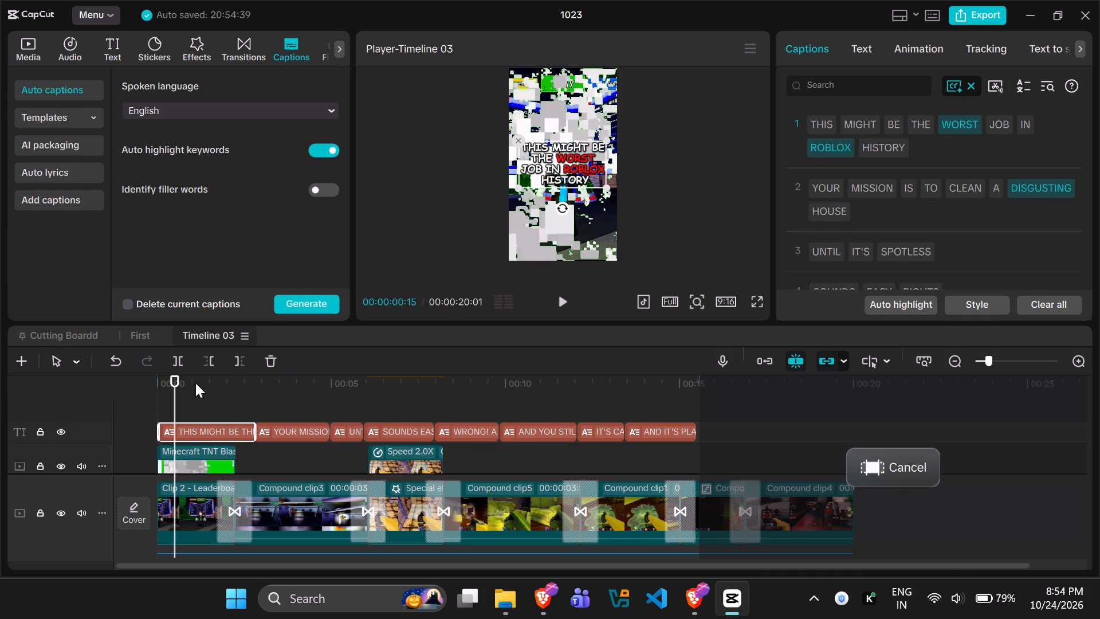
Reapply the stretch caption animation to all captions in Timeline 03 and check it in playback from the start.
left_click_drag(170, 384, 133, 385)
key("space")
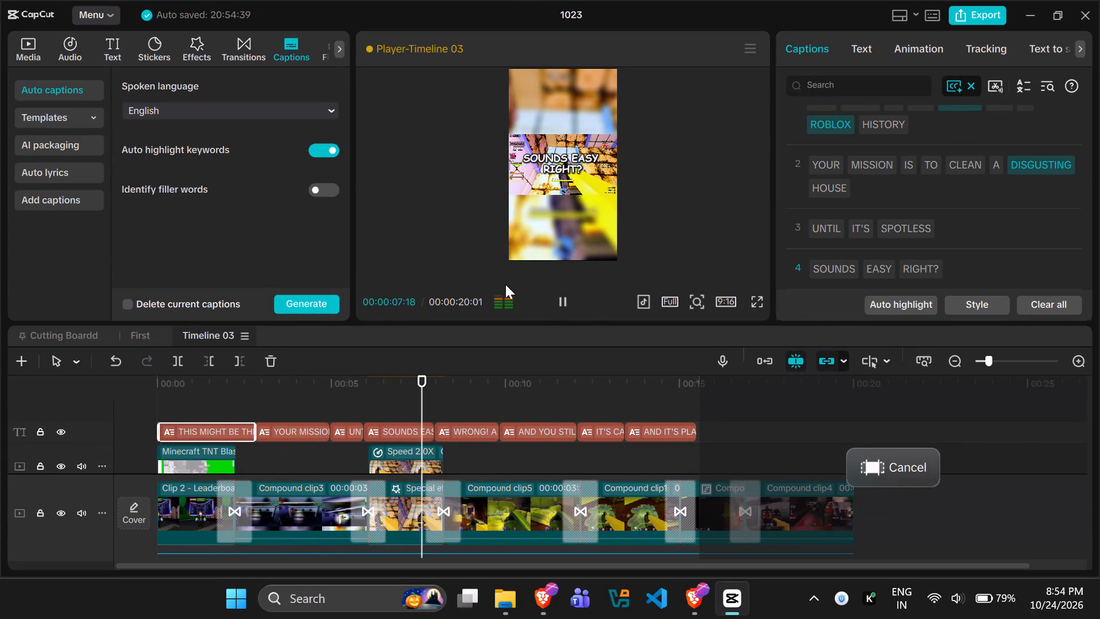
key("space")
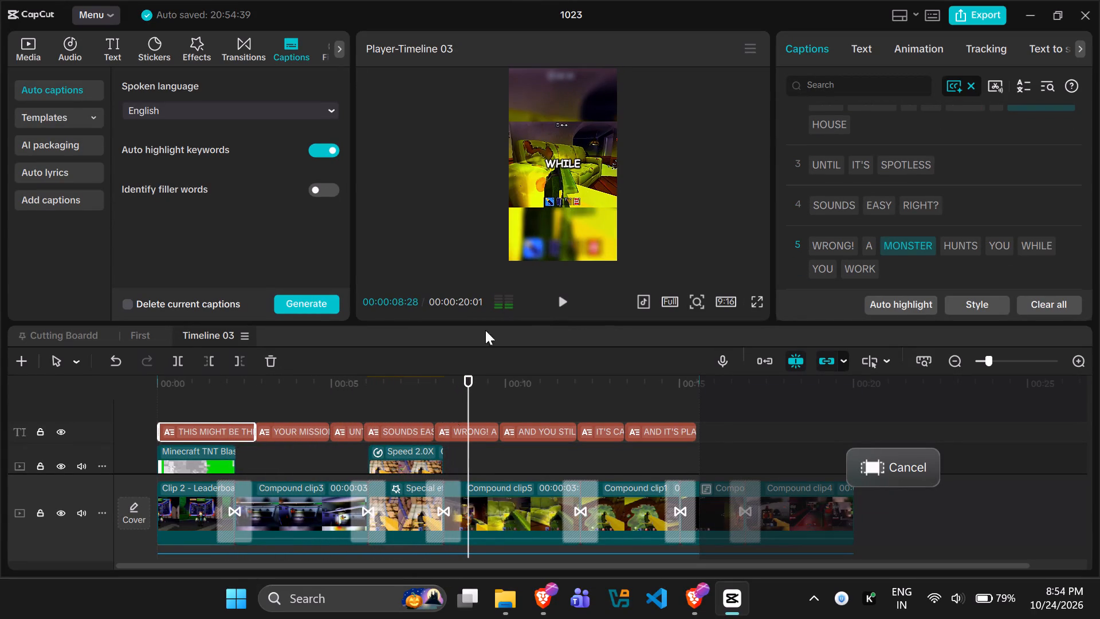
left_click(142, 421)
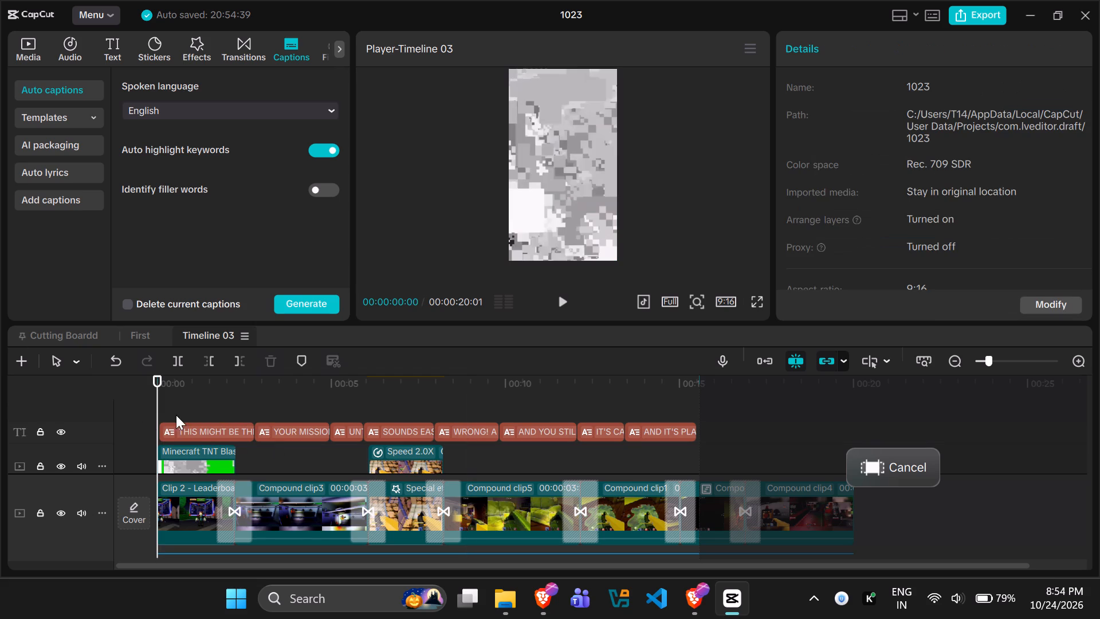
left_click_drag(169, 410, 694, 435)
left_click(916, 51)
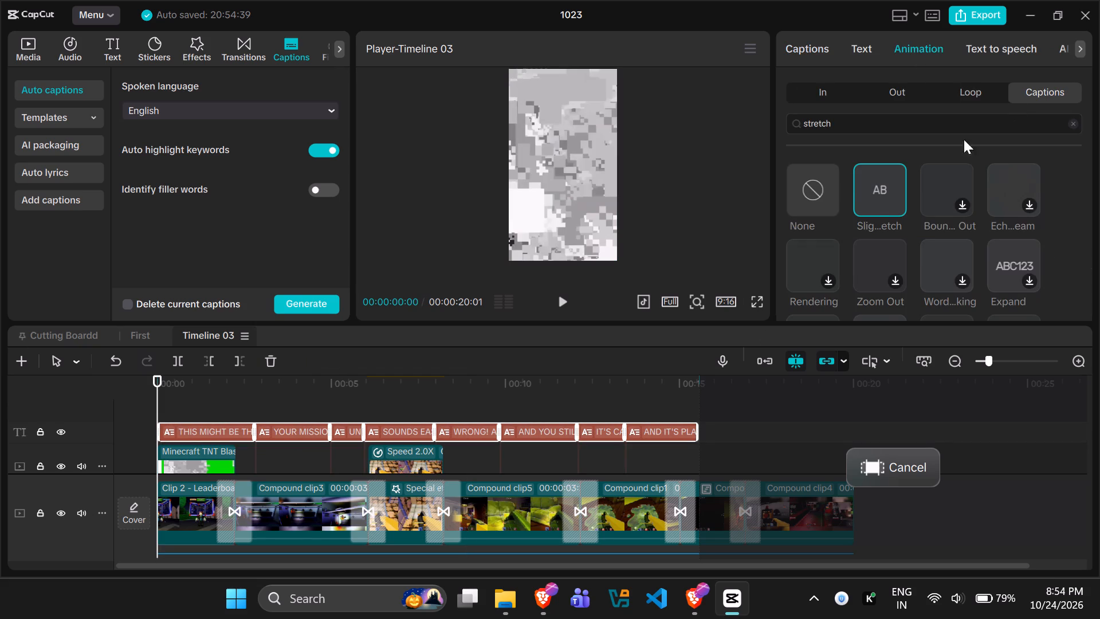
left_click(875, 198)
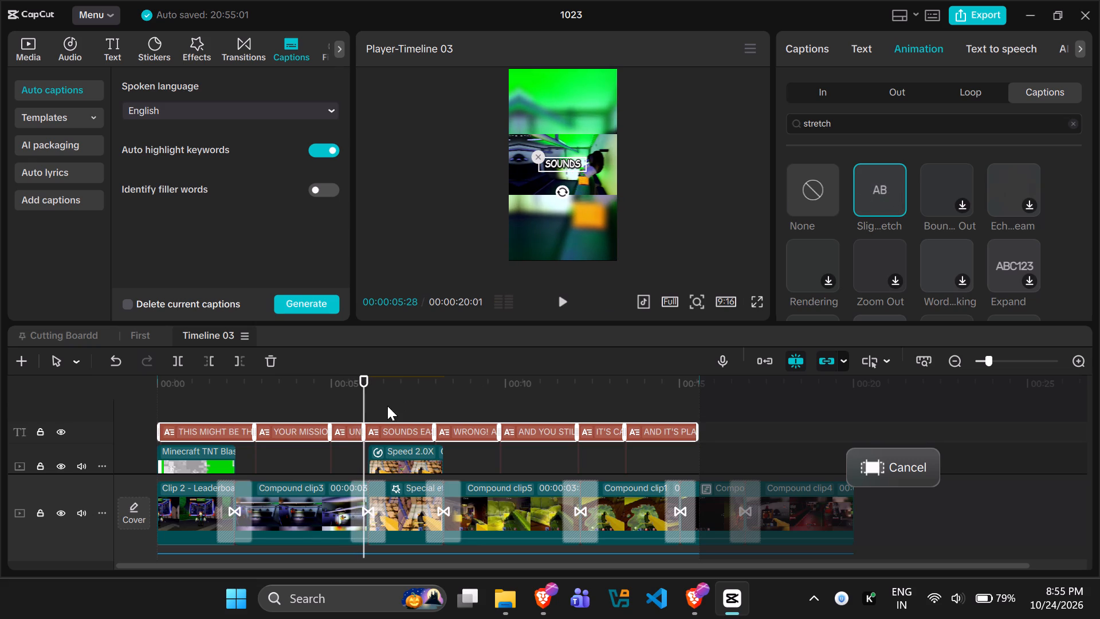
left_click_drag(361, 405, 73, 405)
key("space")
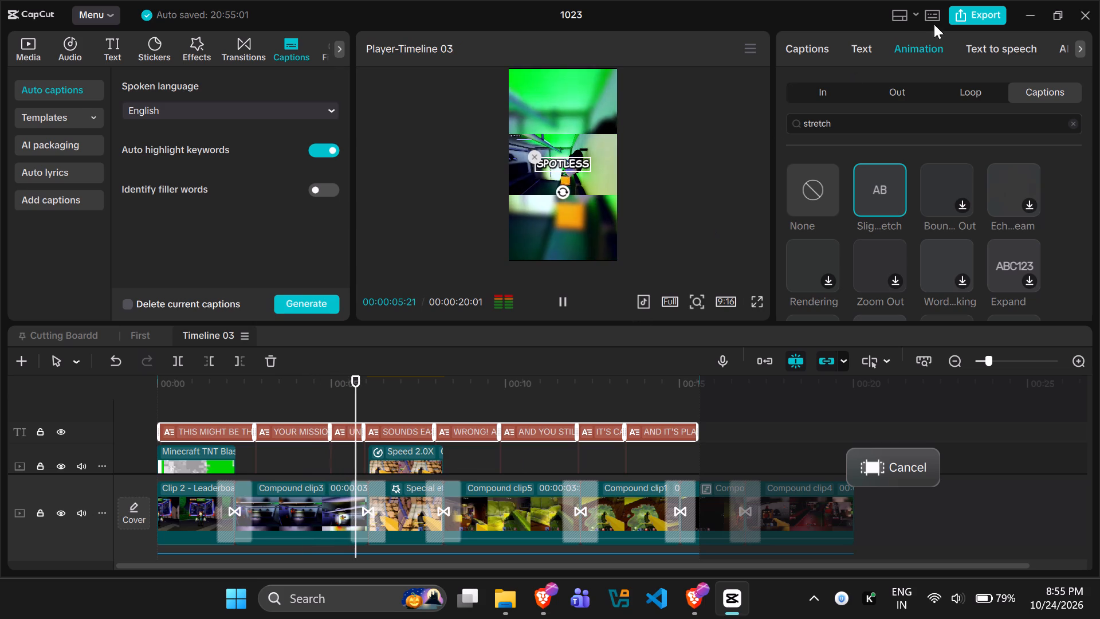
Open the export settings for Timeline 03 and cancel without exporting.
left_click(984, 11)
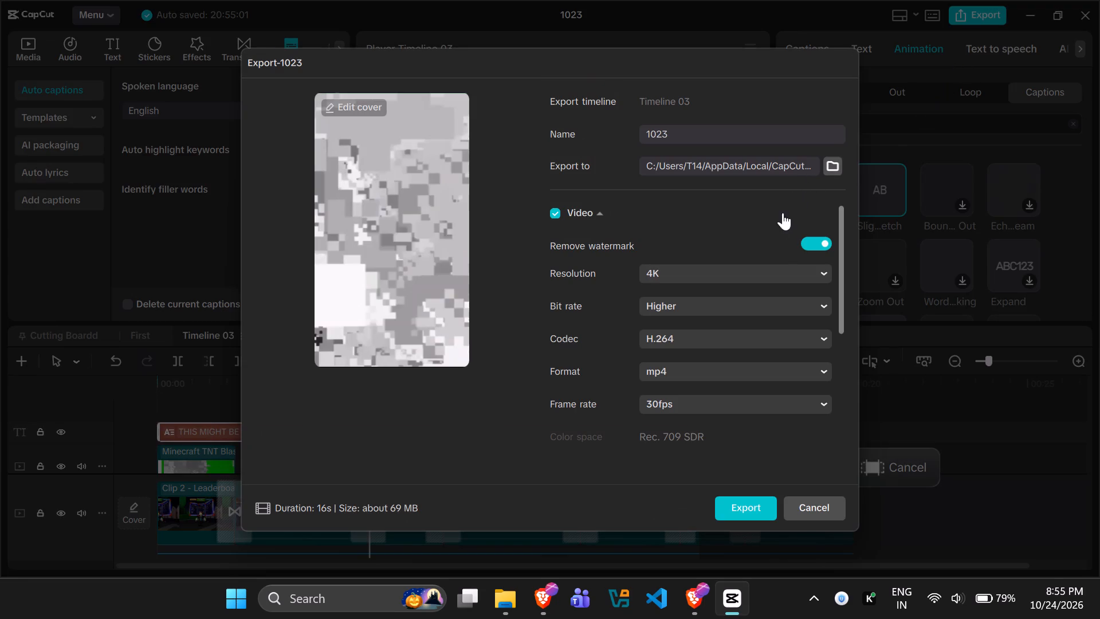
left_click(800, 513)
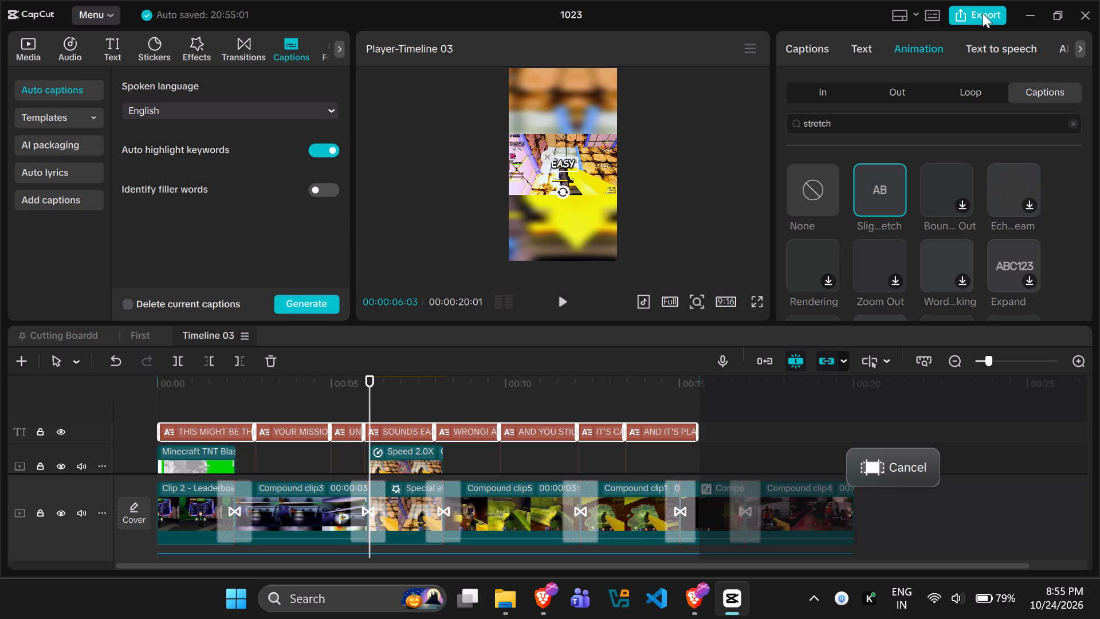
Close project 1023 and quit CapCut.
left_click(1083, 14)
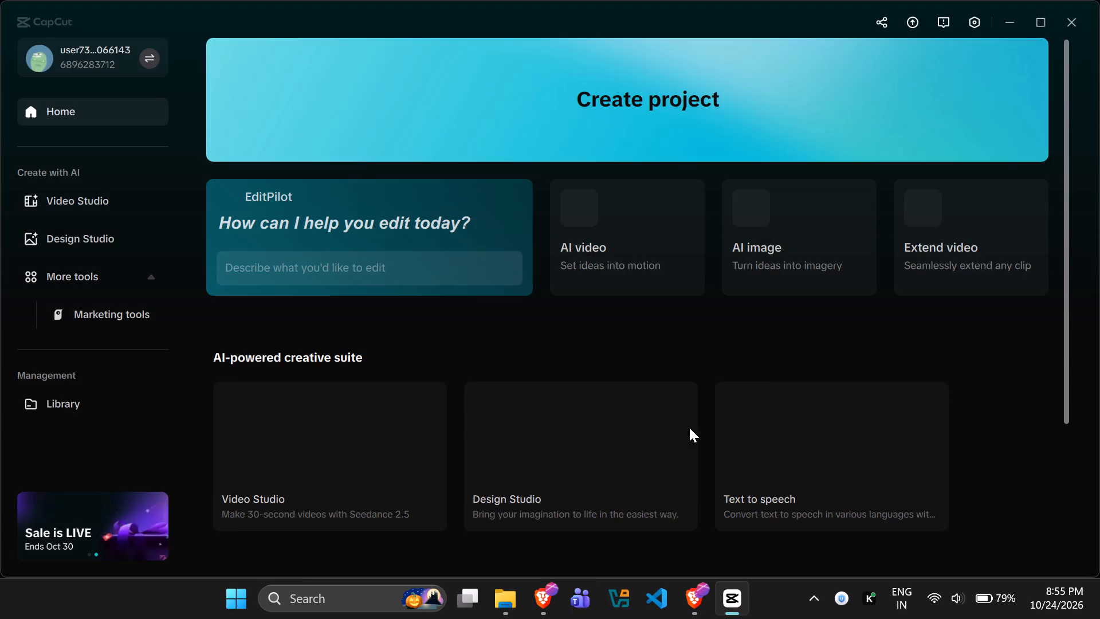
left_click(1072, 23)
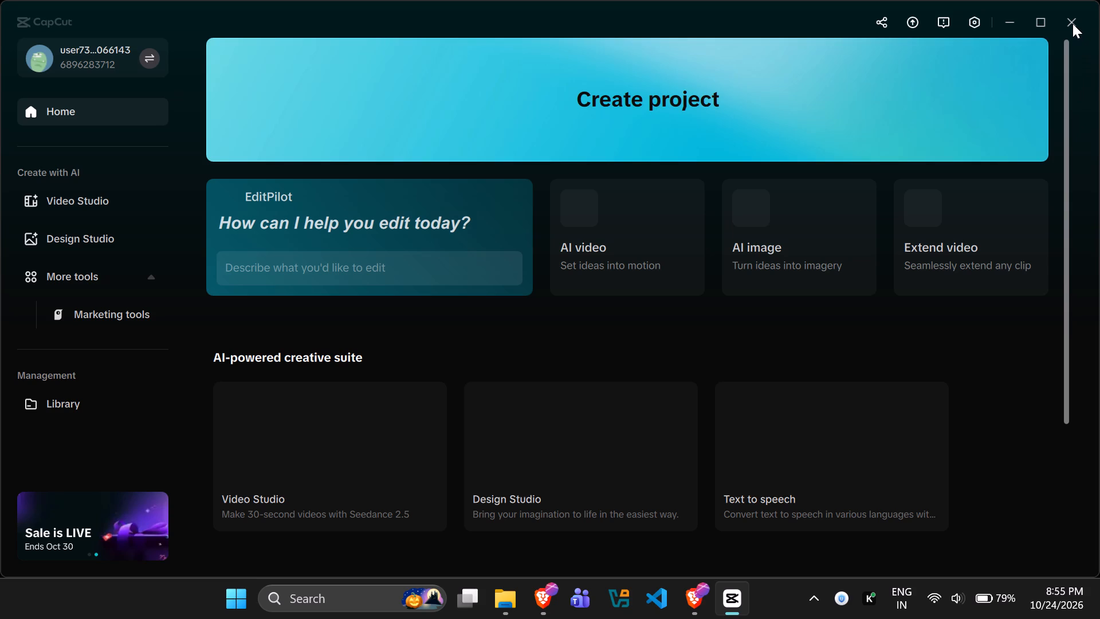
left_click(1072, 23)
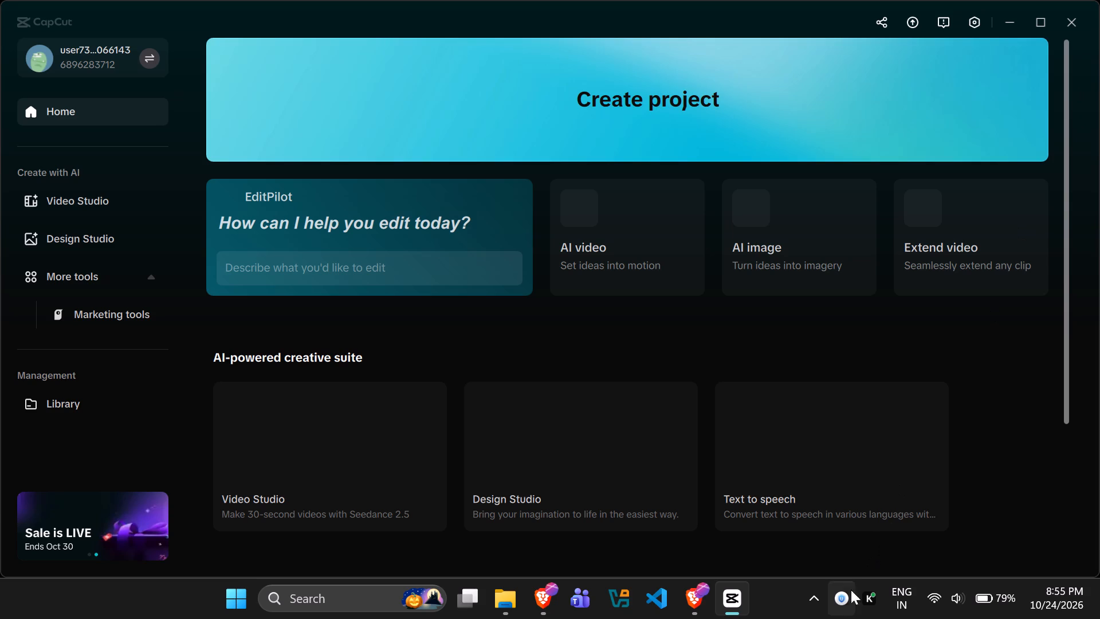
Switch to Urban VPN.
left_click(844, 600)
left_click_drag(228, 158, 234, 146)
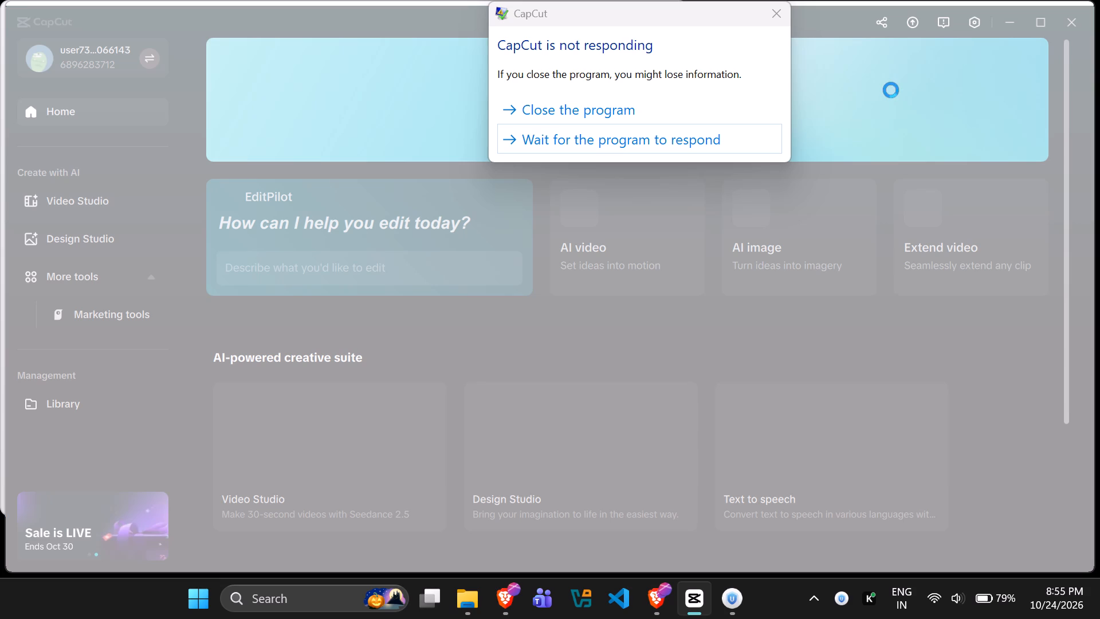
Force the unresponsive CapCut to close and cancel the problem report to Microsoft.
left_click(638, 119)
left_click(758, 140)
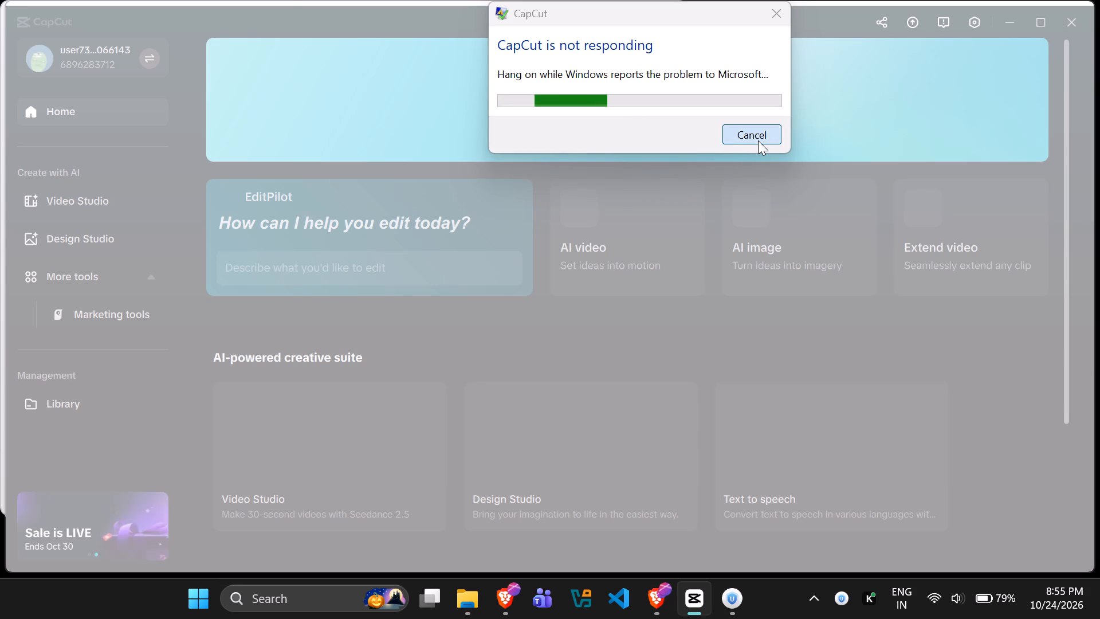